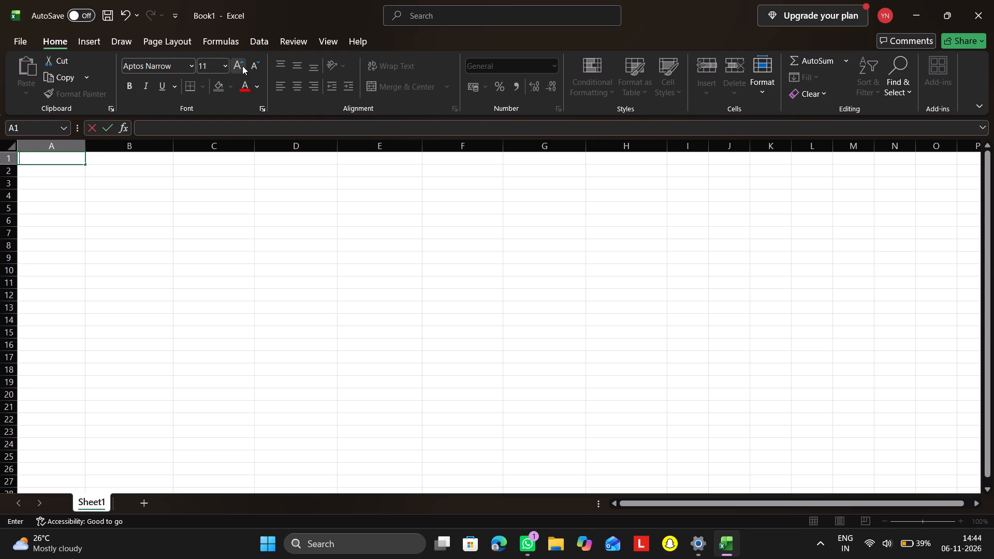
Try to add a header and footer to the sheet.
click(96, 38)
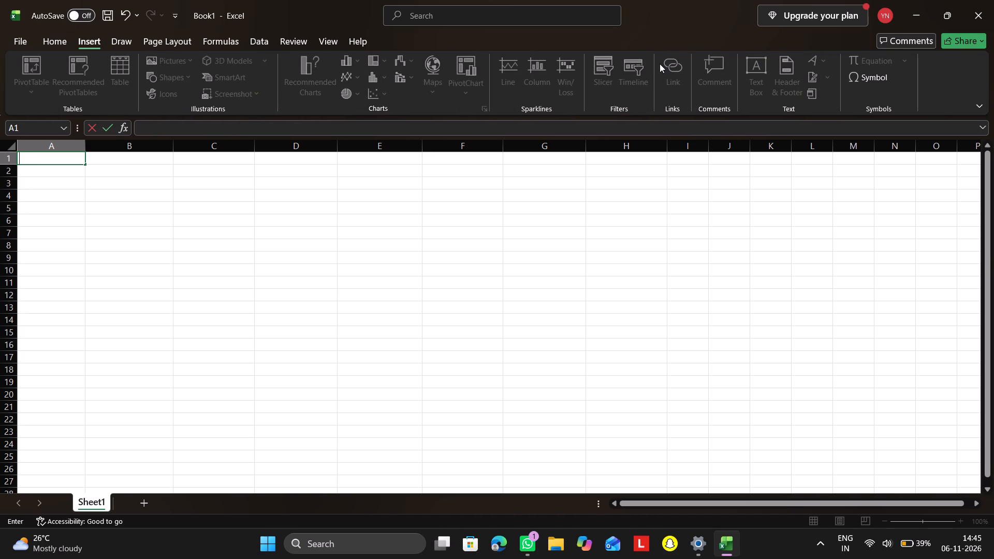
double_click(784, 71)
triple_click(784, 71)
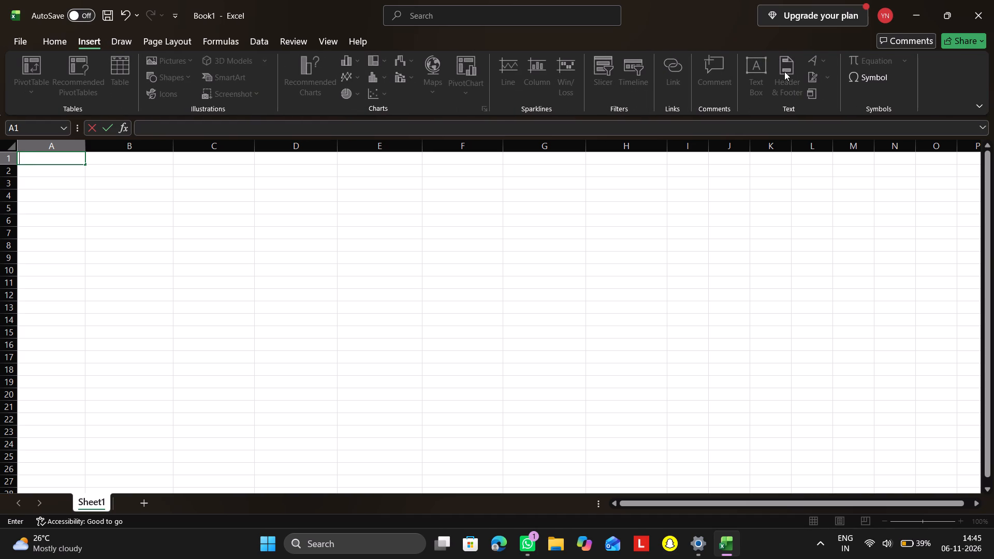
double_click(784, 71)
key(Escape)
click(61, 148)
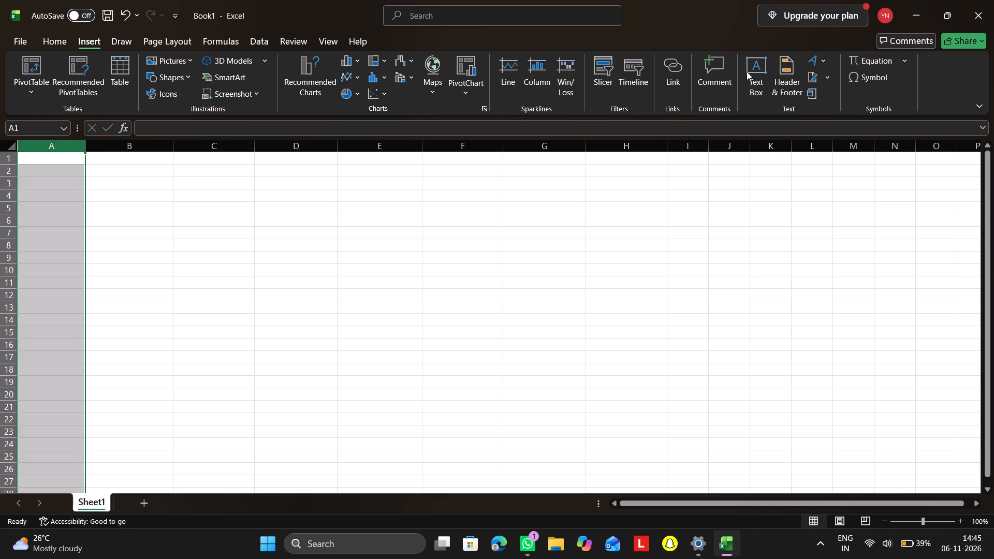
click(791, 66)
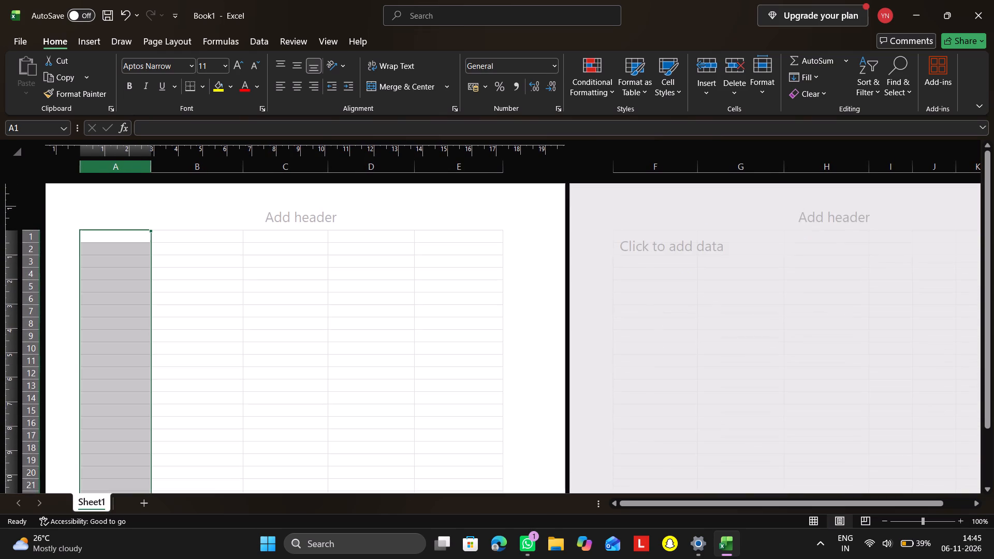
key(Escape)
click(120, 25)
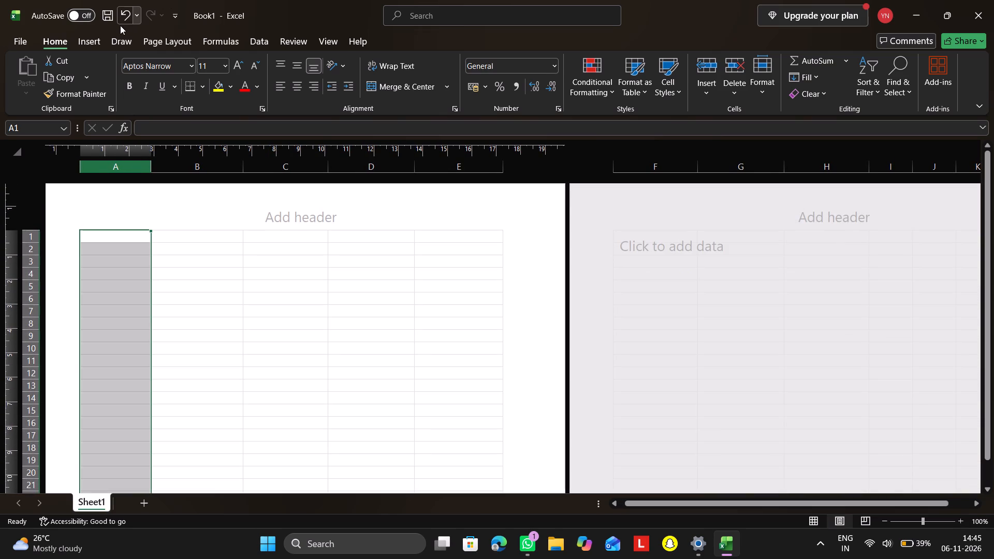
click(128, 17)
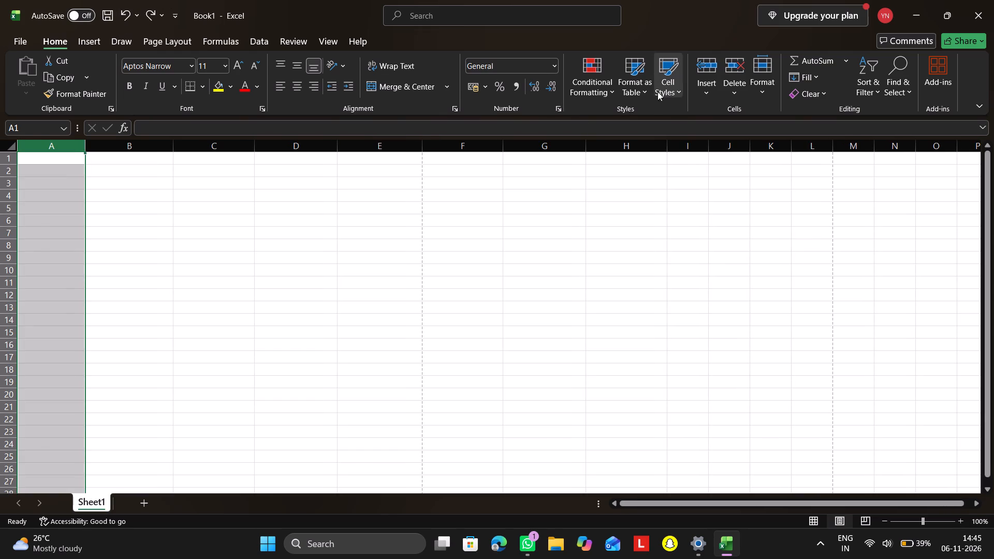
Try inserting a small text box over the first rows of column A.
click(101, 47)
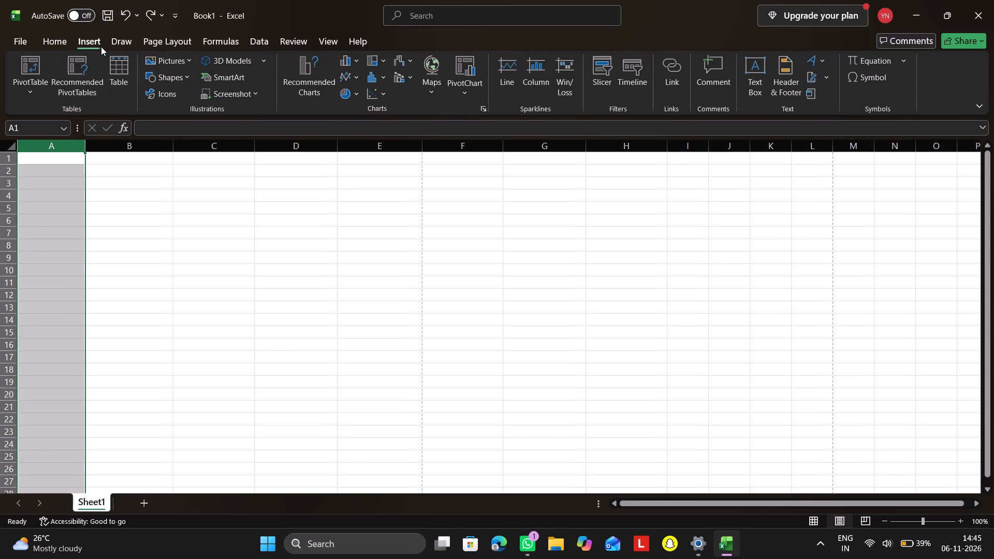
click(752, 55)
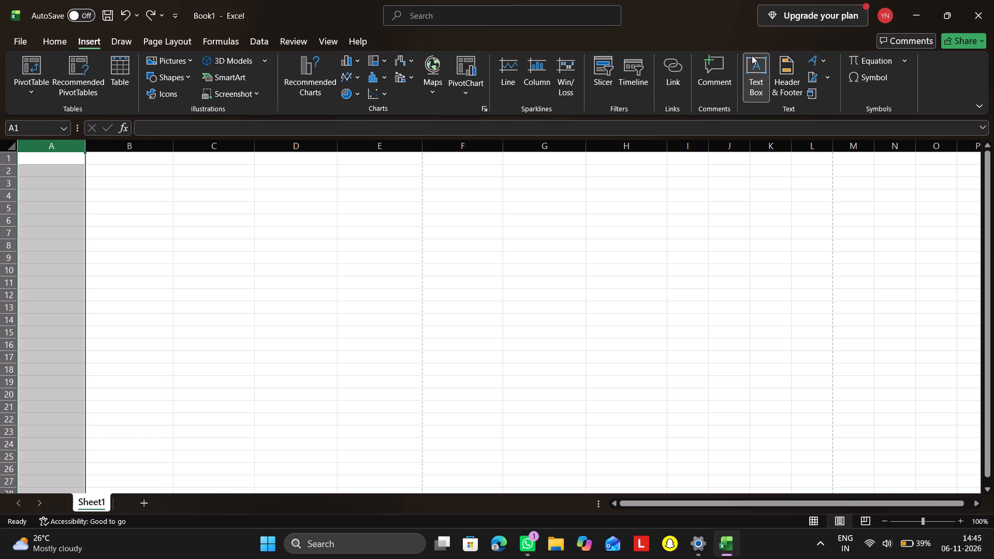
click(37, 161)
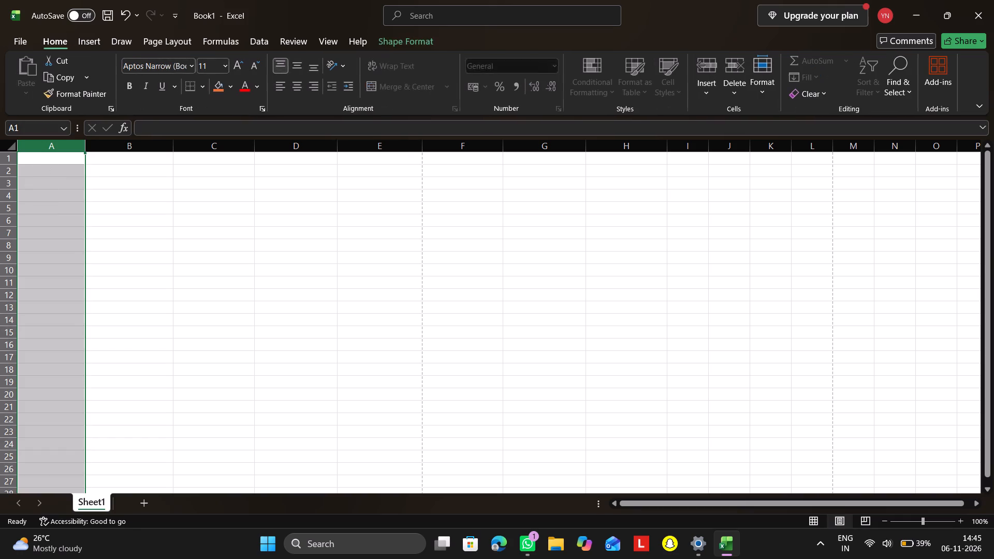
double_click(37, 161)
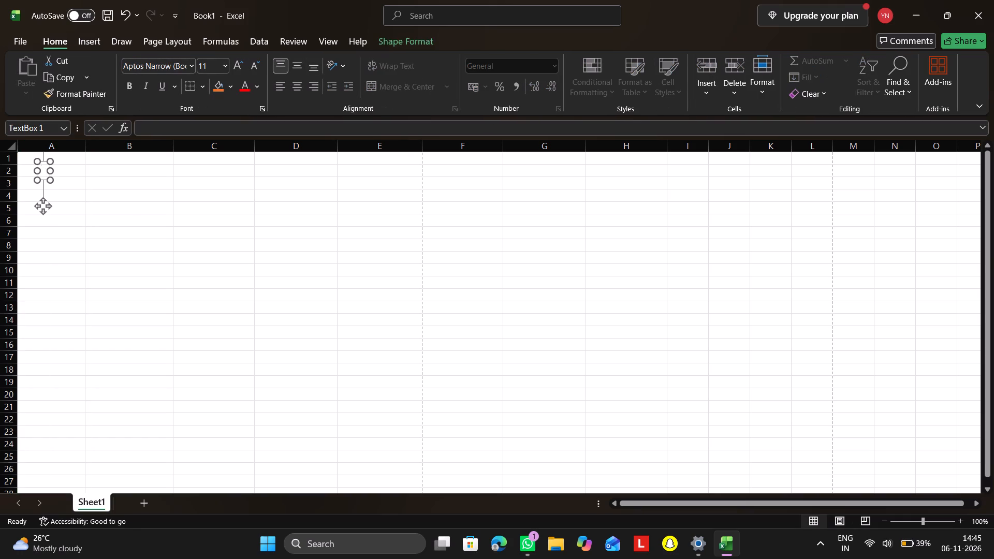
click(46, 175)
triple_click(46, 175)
Undo the text box insertion and all earlier column width changes, back to the start of the undo history.
click(126, 6)
click(126, 6)
click(126, 6)
click(126, 6)
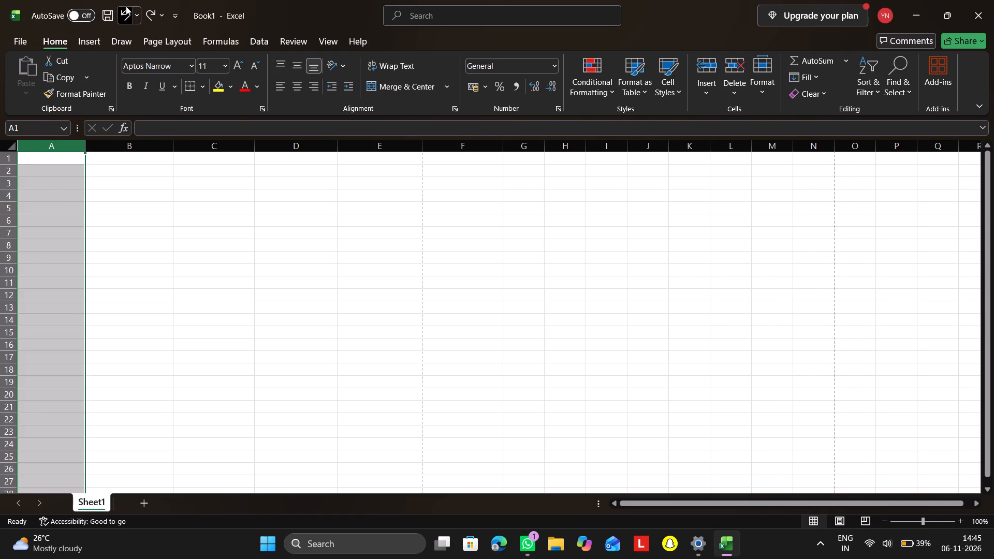
triple_click(126, 6)
triple_click(126, 6)
click(126, 6)
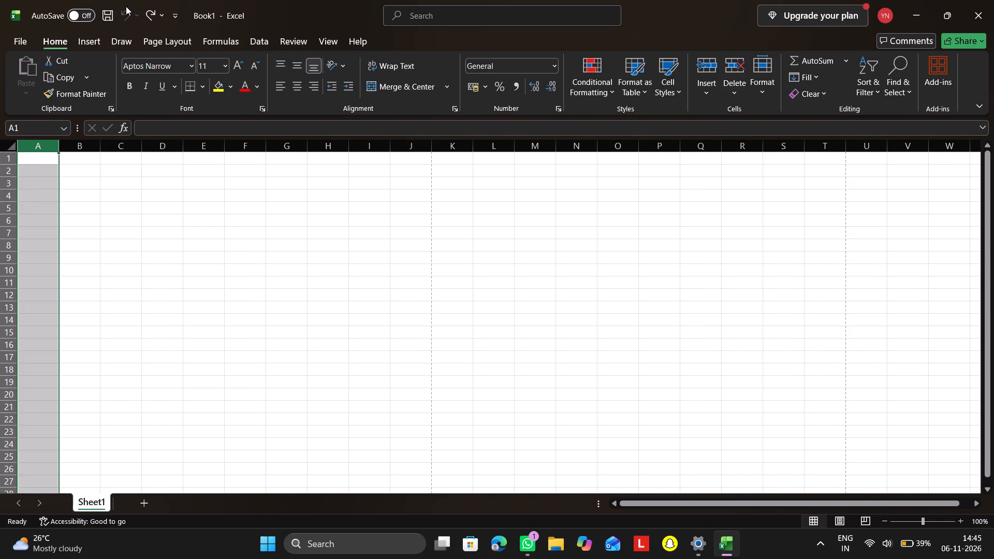
click(126, 6)
Widen column A to a little over twice the default width and column B to nearly three times it.
drag(59, 146, 115, 167)
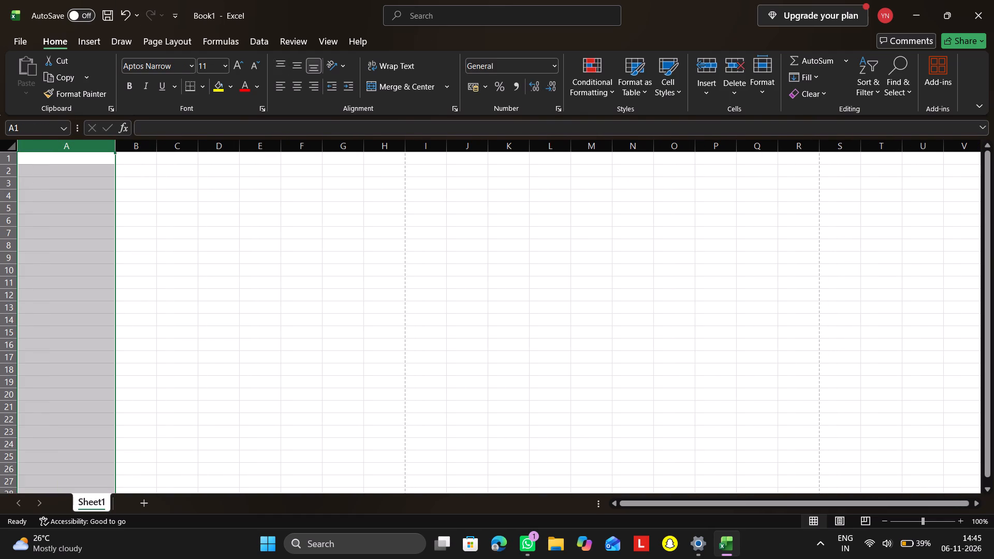
drag(155, 139, 196, 133)
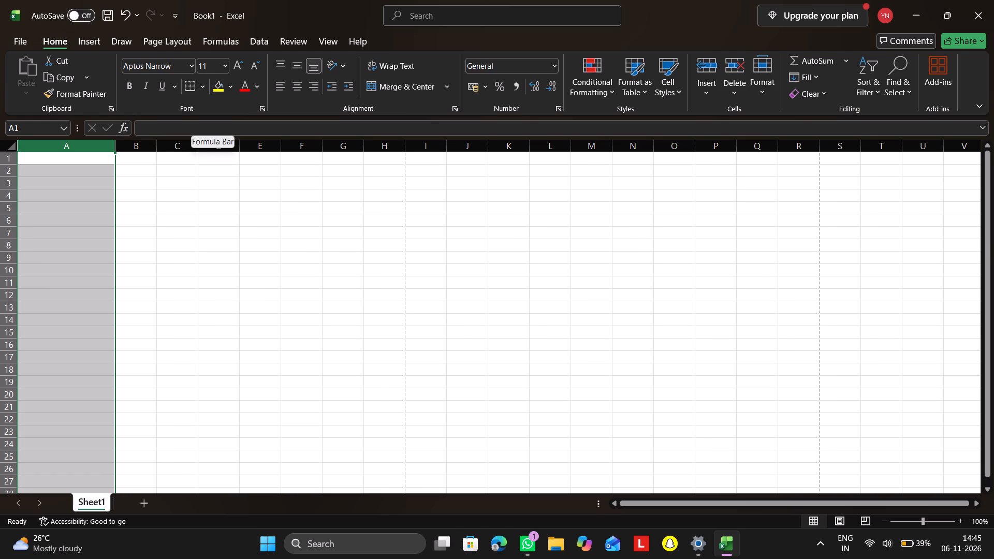
click(156, 149)
drag(156, 149, 203, 156)
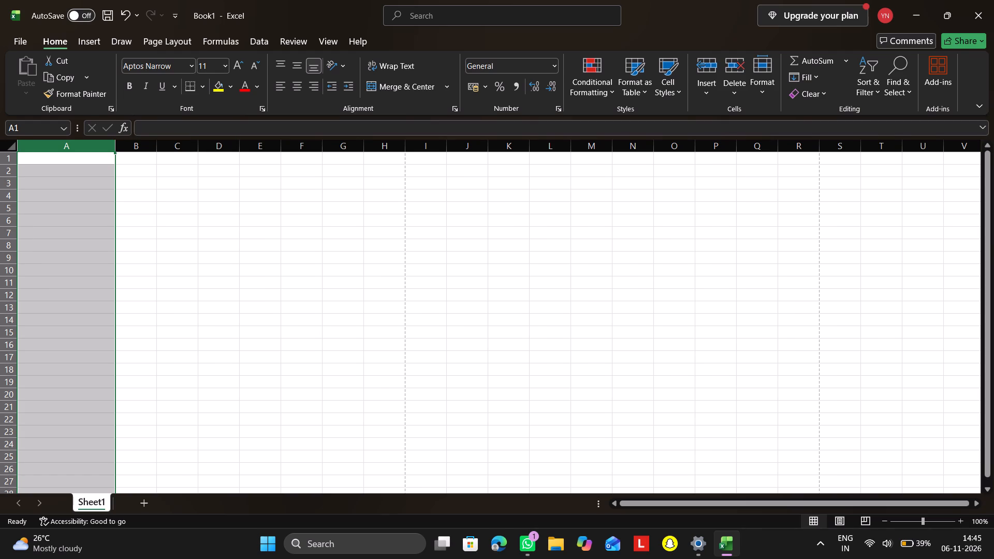
drag(203, 156, 198, 151)
drag(155, 143, 234, 140)
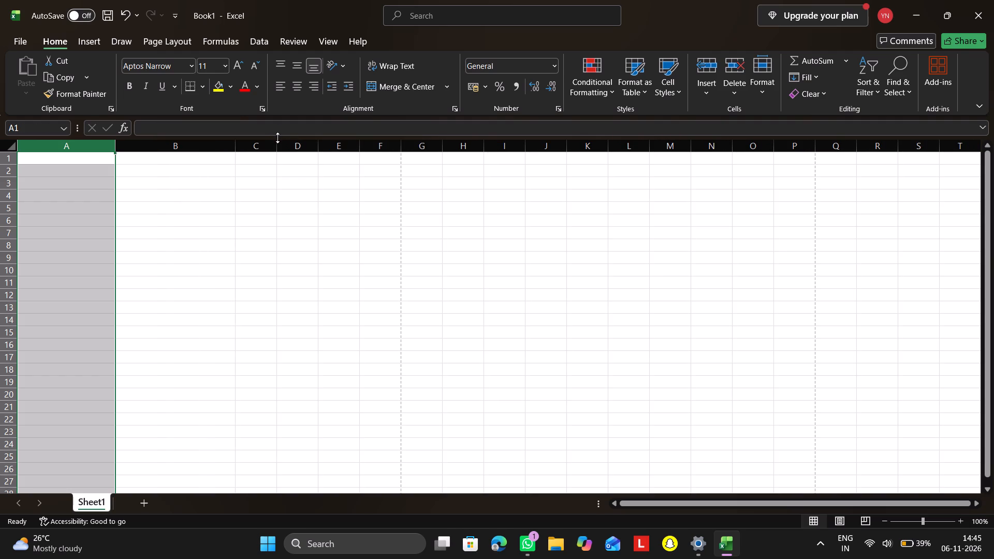
Widen columns C, D and E to roughly the same width as column B.
click(277, 138)
drag(277, 142, 315, 142)
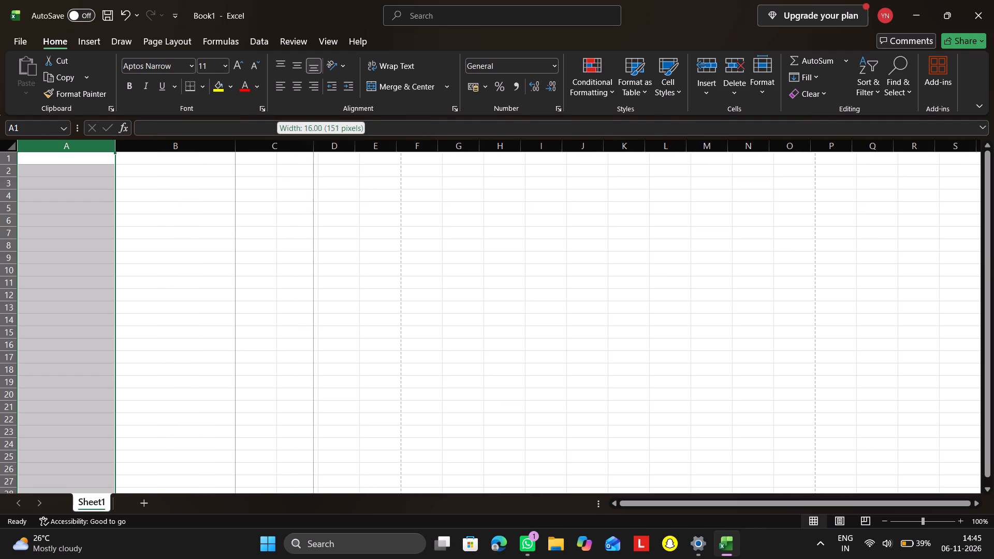
drag(315, 142, 356, 138)
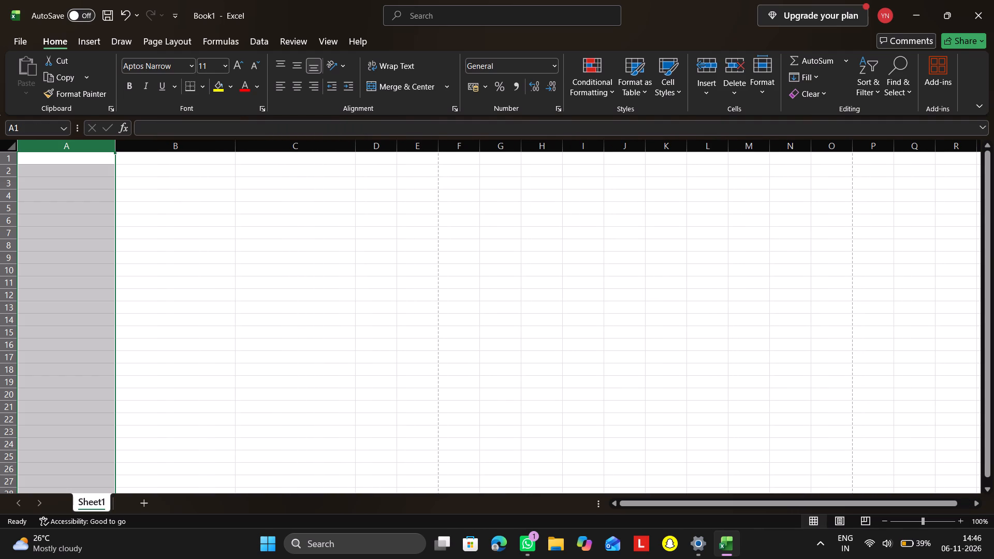
drag(397, 144, 444, 147)
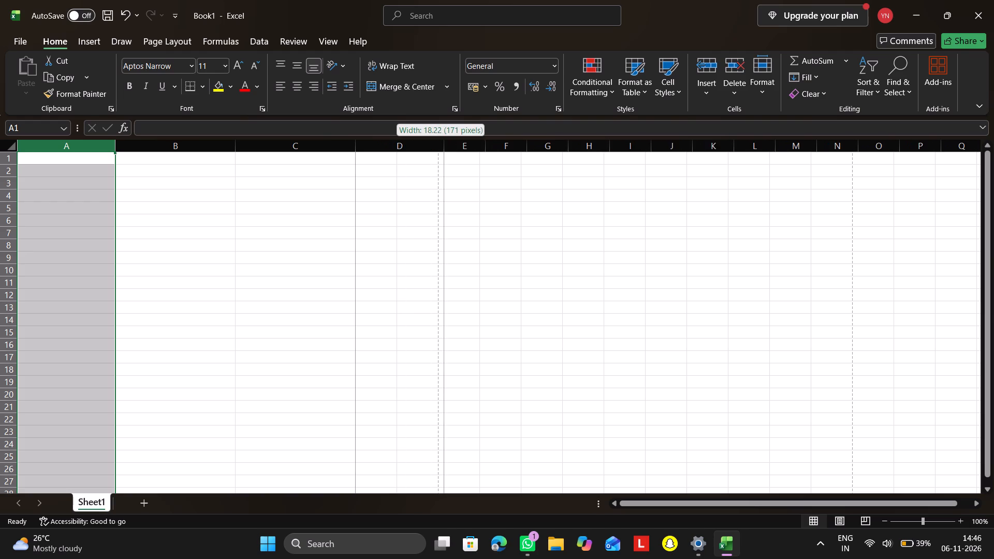
drag(444, 147, 469, 142)
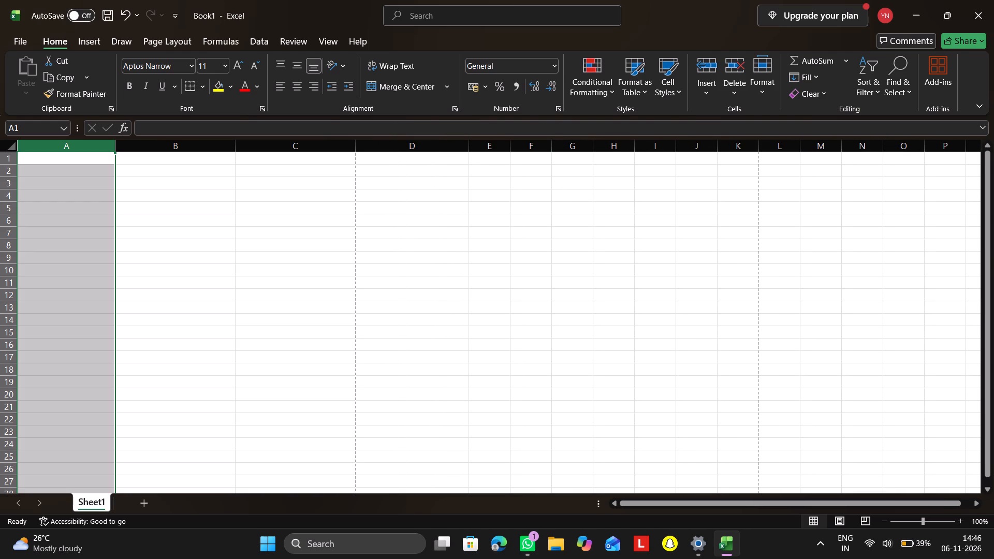
right_drag(513, 150, 533, 154)
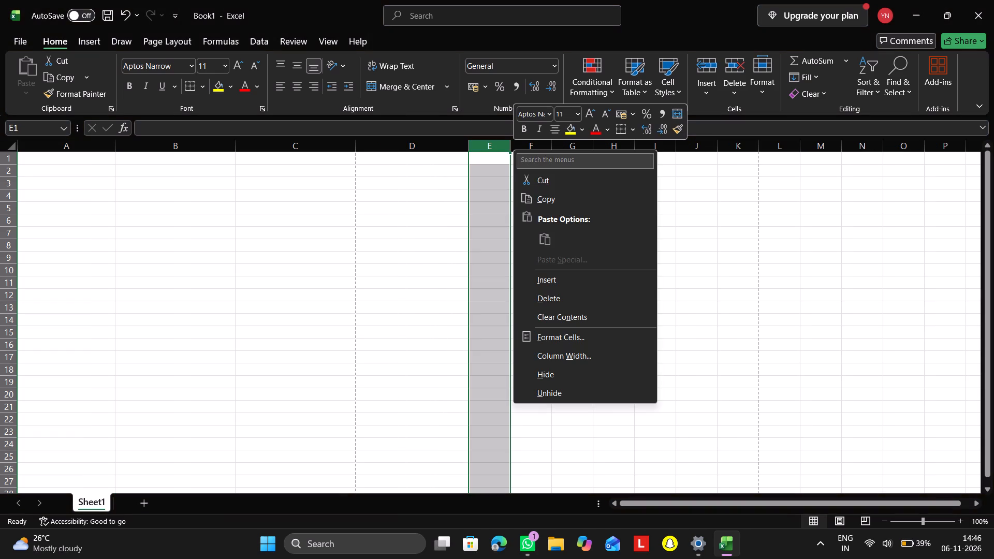
right_drag(533, 154, 549, 155)
click(510, 140)
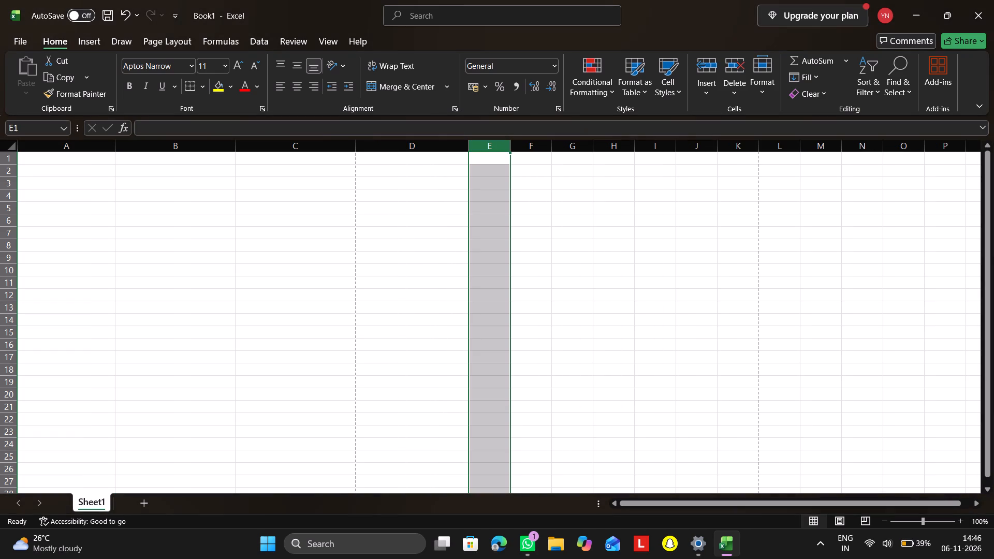
drag(510, 140, 592, 154)
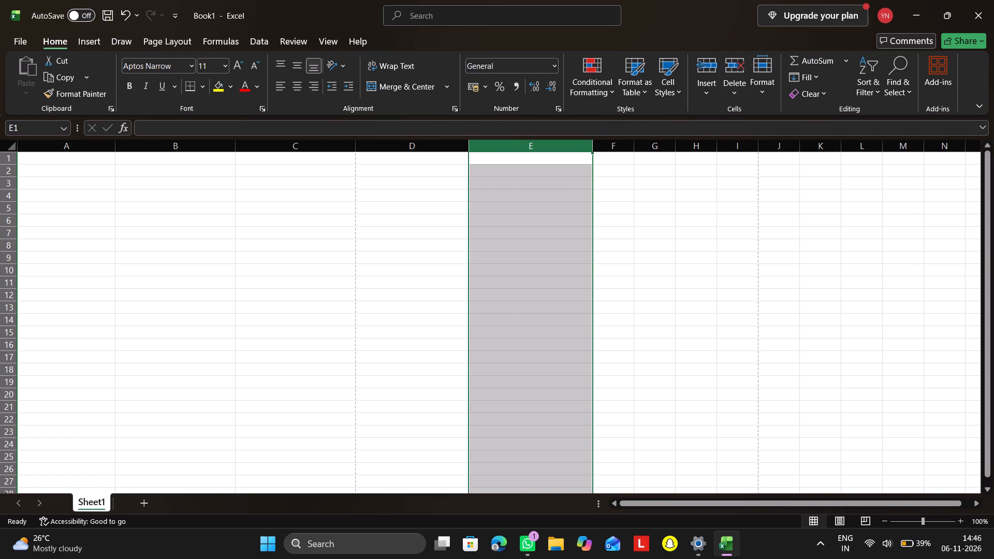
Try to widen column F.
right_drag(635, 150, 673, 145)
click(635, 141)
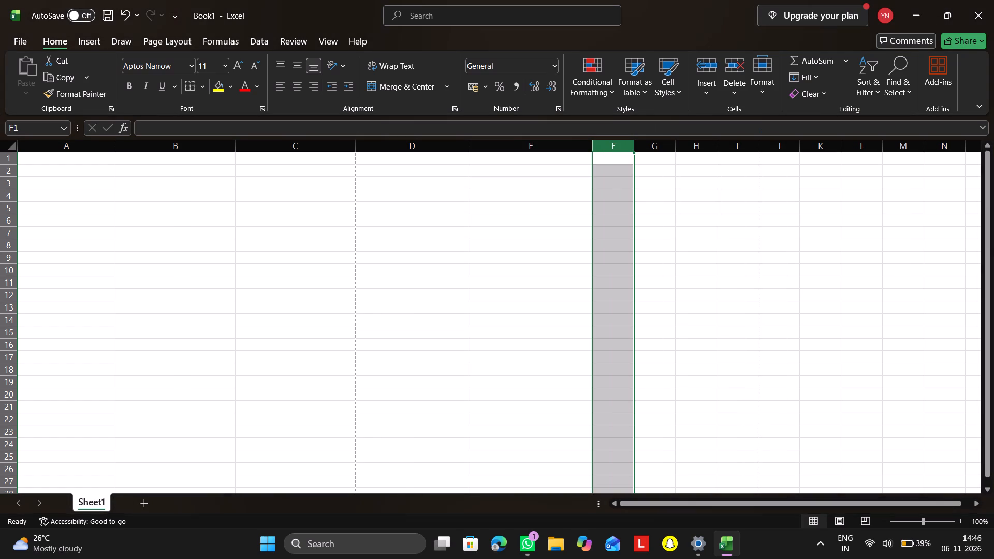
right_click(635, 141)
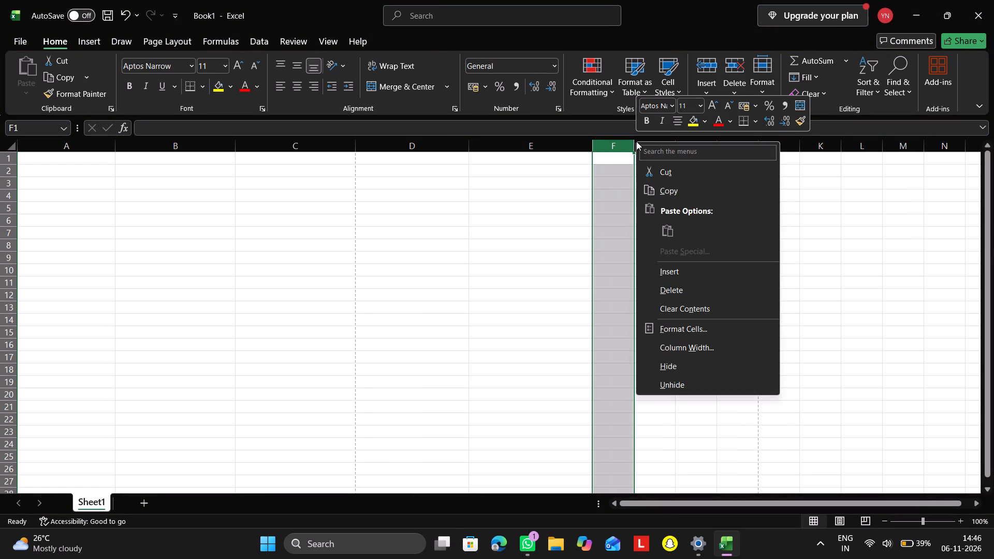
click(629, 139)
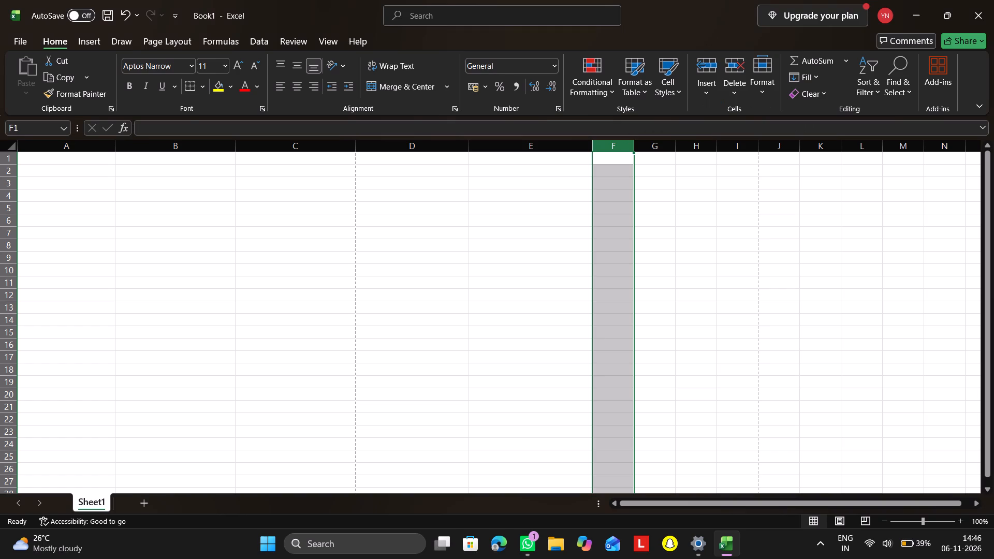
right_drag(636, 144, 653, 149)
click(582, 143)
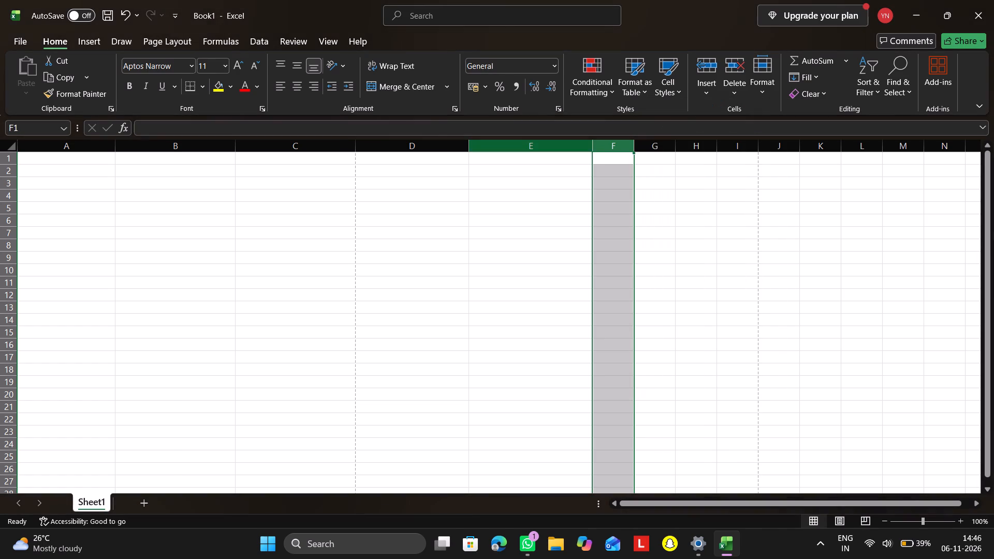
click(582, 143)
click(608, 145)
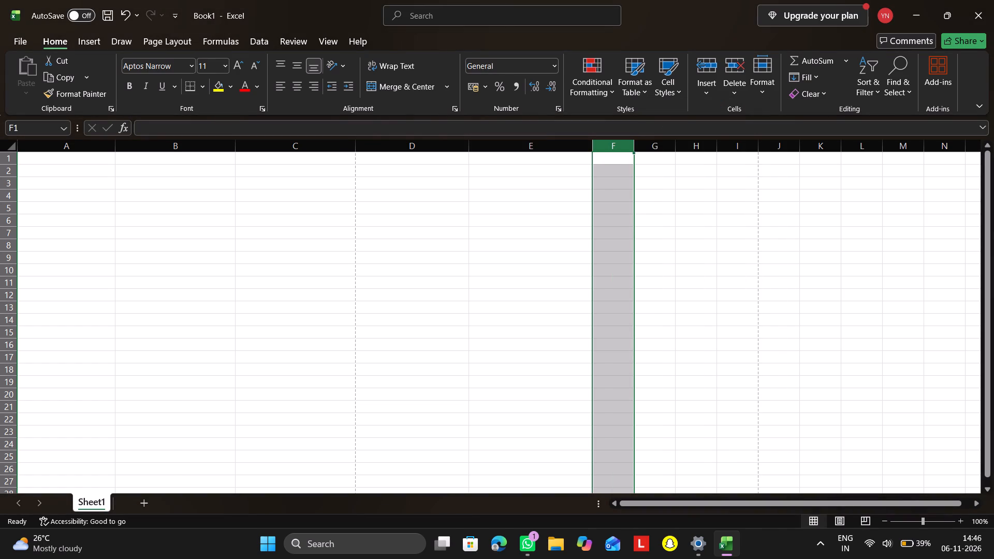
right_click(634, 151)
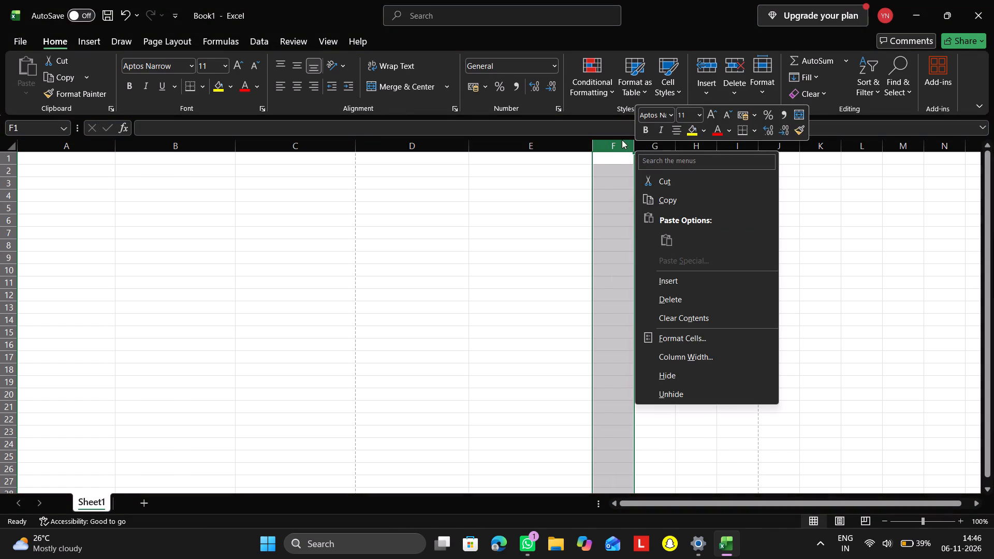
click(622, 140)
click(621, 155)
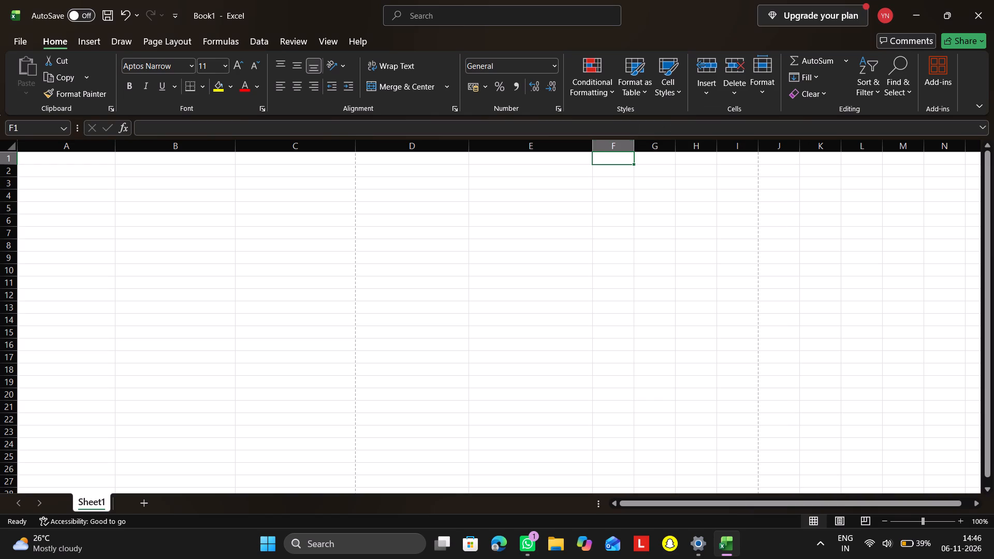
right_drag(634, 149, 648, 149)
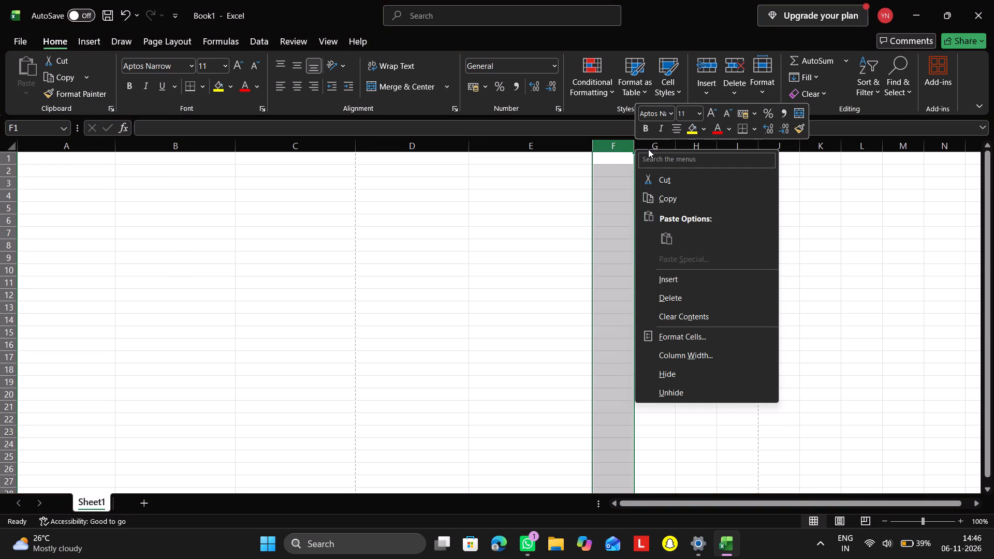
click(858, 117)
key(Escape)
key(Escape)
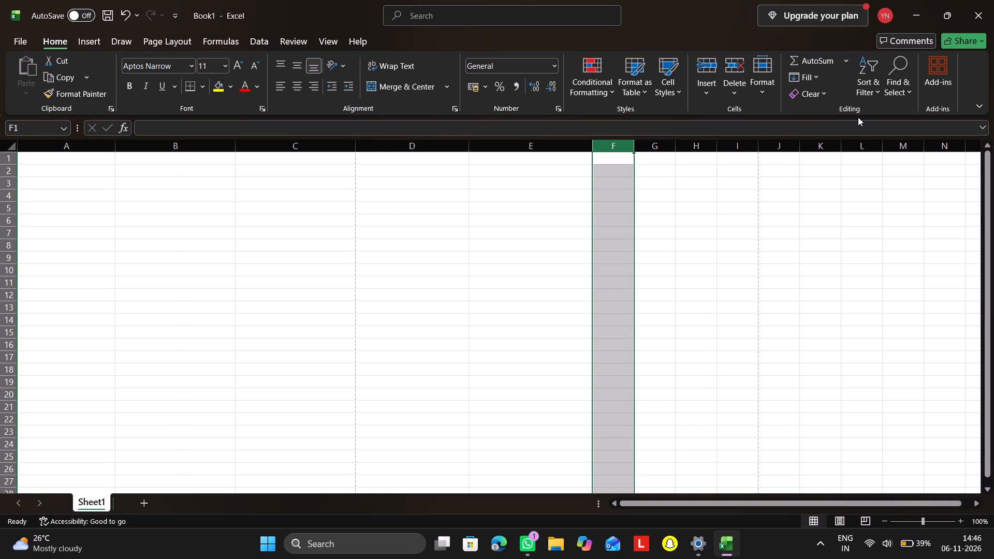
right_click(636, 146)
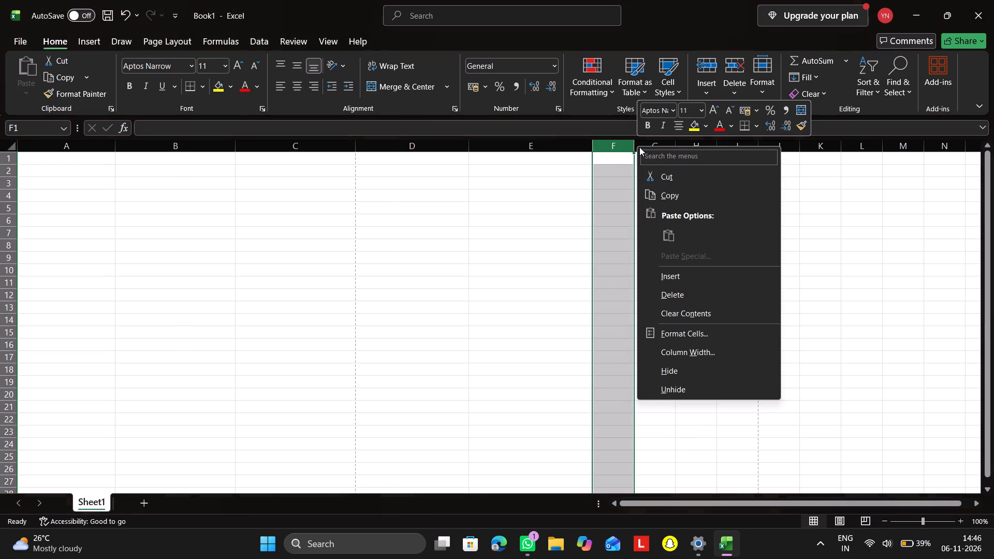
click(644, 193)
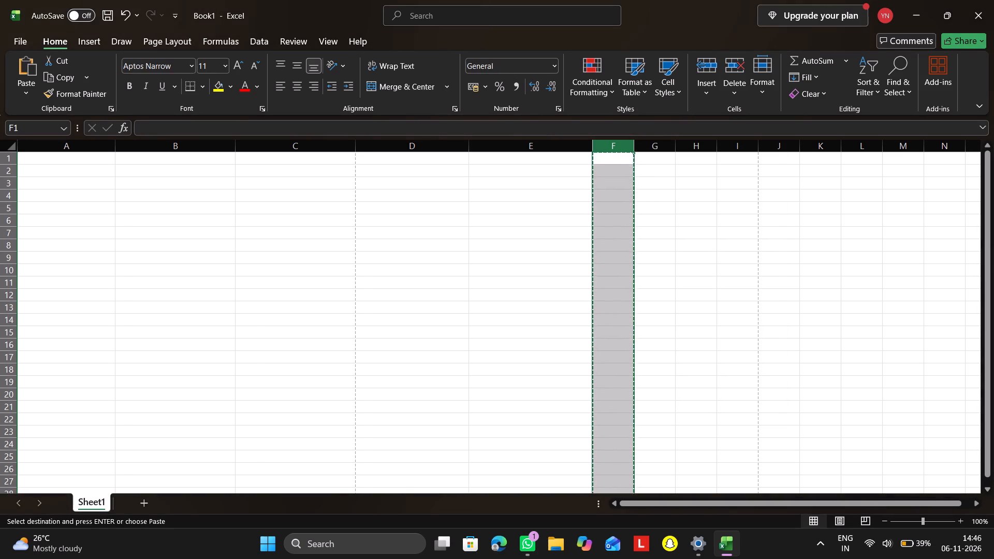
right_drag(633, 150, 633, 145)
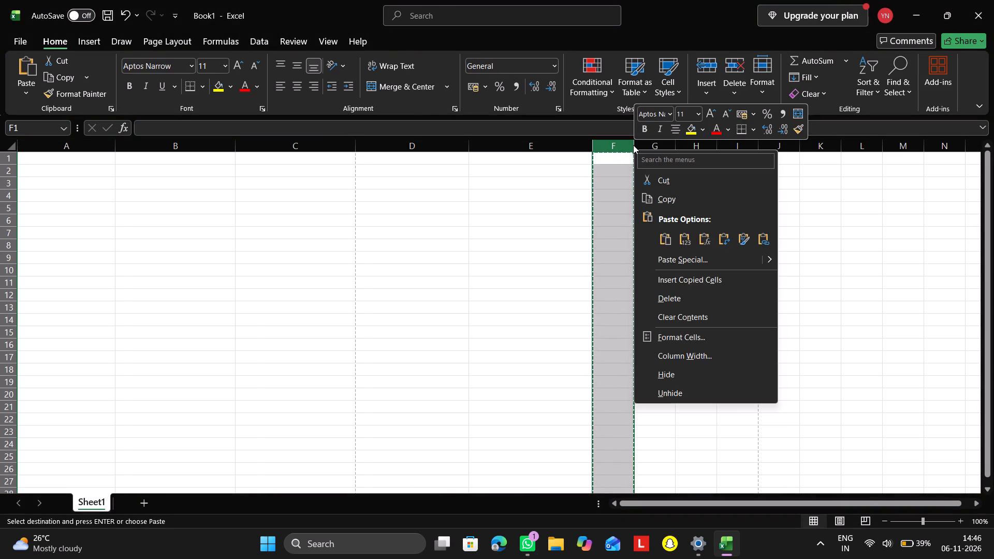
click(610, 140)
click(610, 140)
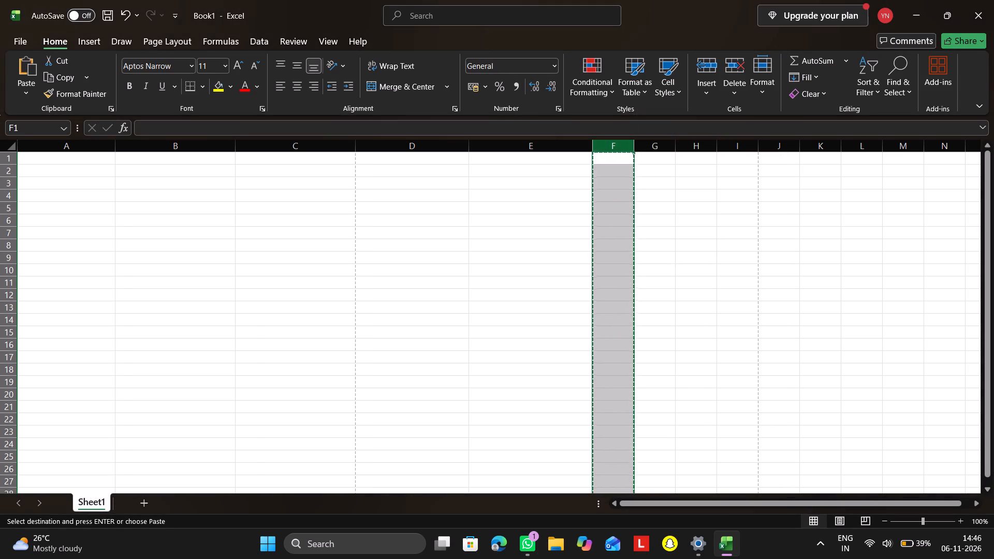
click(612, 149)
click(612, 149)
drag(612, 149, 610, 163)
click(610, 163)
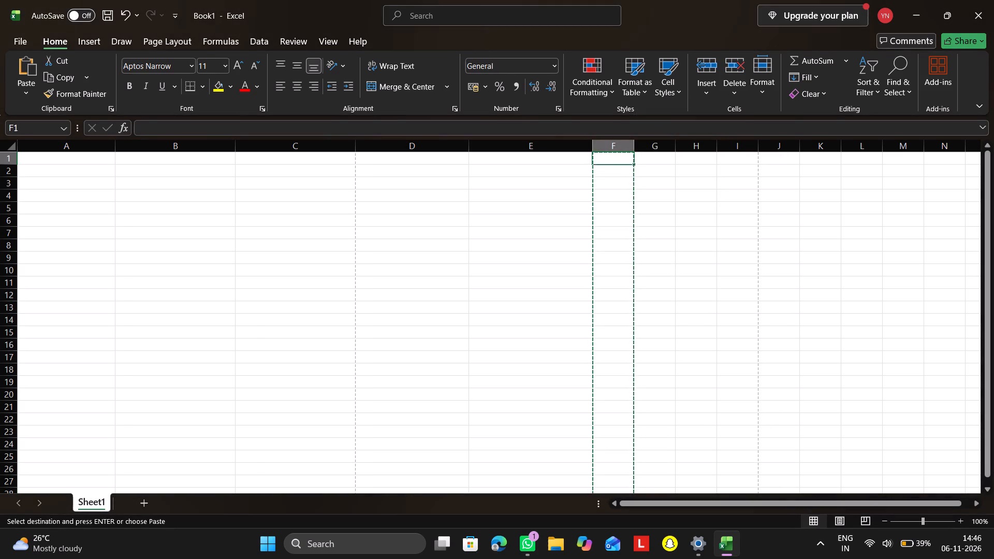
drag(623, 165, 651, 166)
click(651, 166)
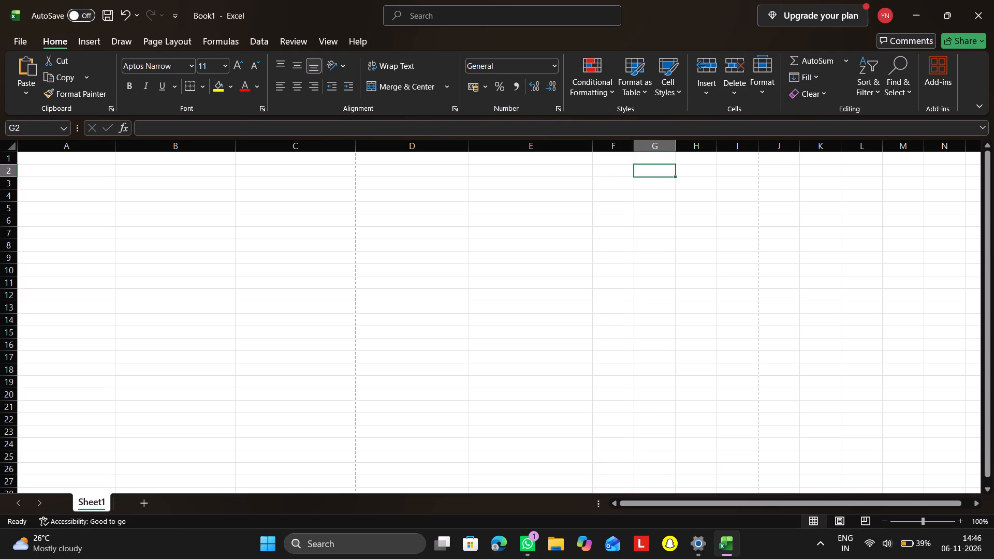
Widen columns F and G to roughly the same width as column E.
drag(634, 148, 667, 156)
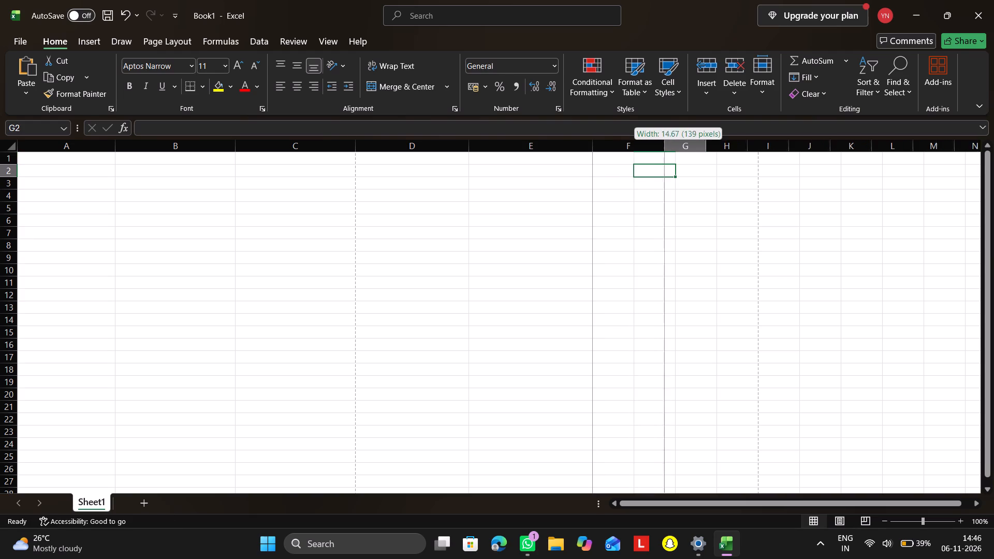
drag(667, 156, 714, 158)
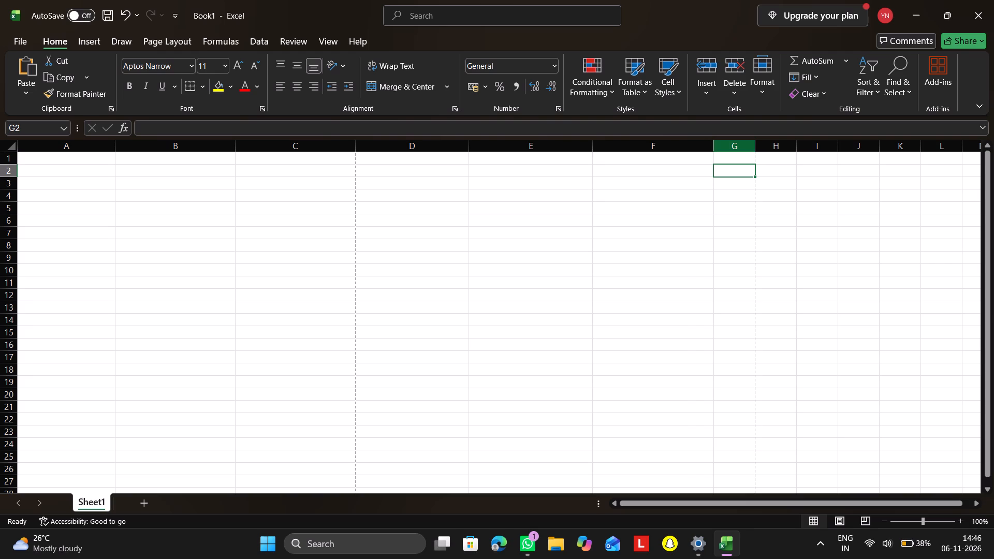
right_drag(756, 149, 781, 149)
click(712, 167)
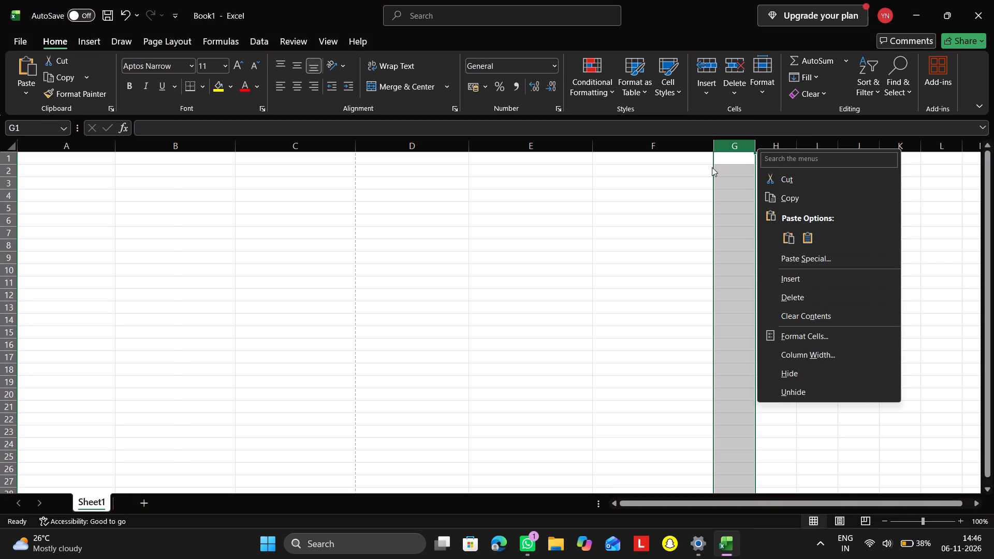
click(704, 179)
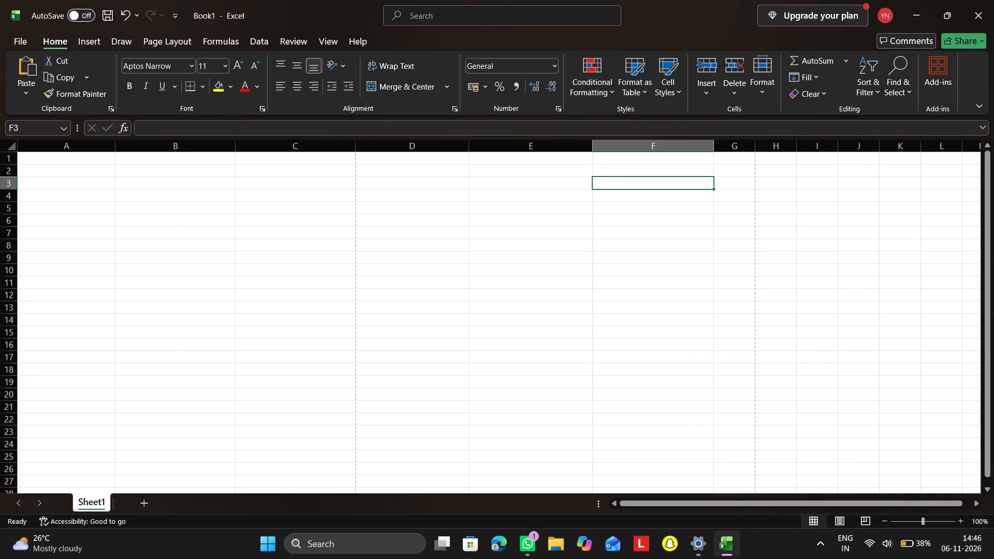
drag(755, 145, 821, 139)
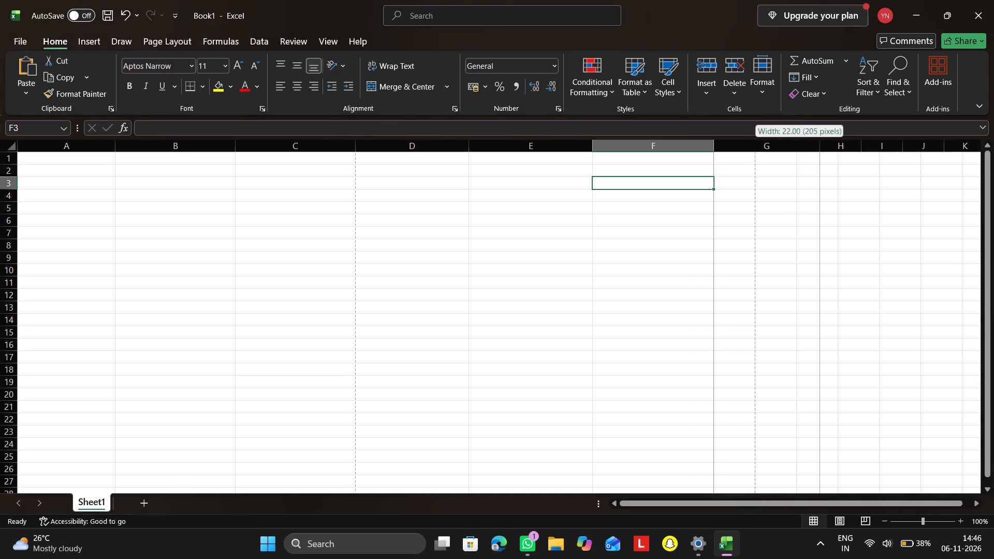
drag(821, 139, 839, 138)
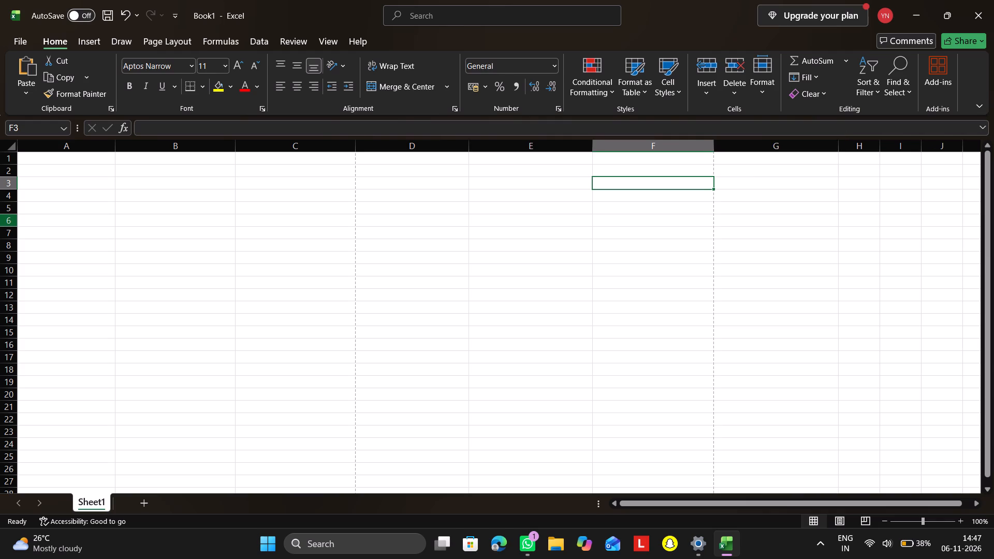
Enter the headers Activities, Transaction ID and Date in cells A1, B1 and C1.
click(72, 161)
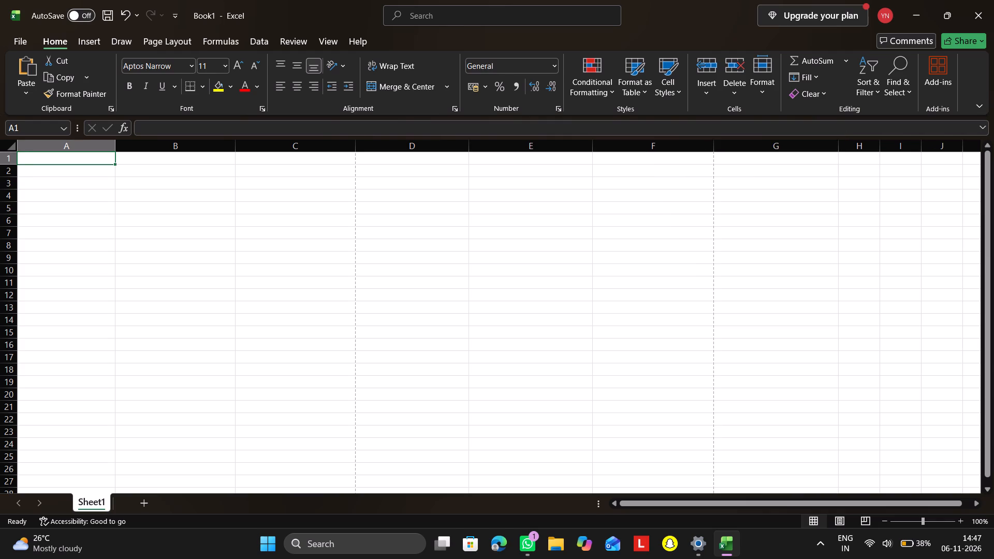
key(x)
key(BackSpace)
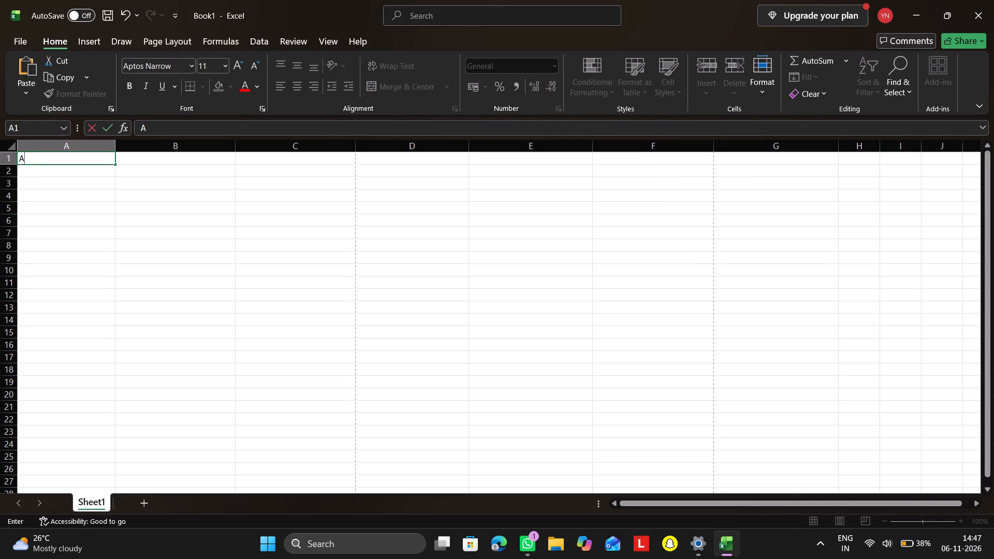
text(ctivities)
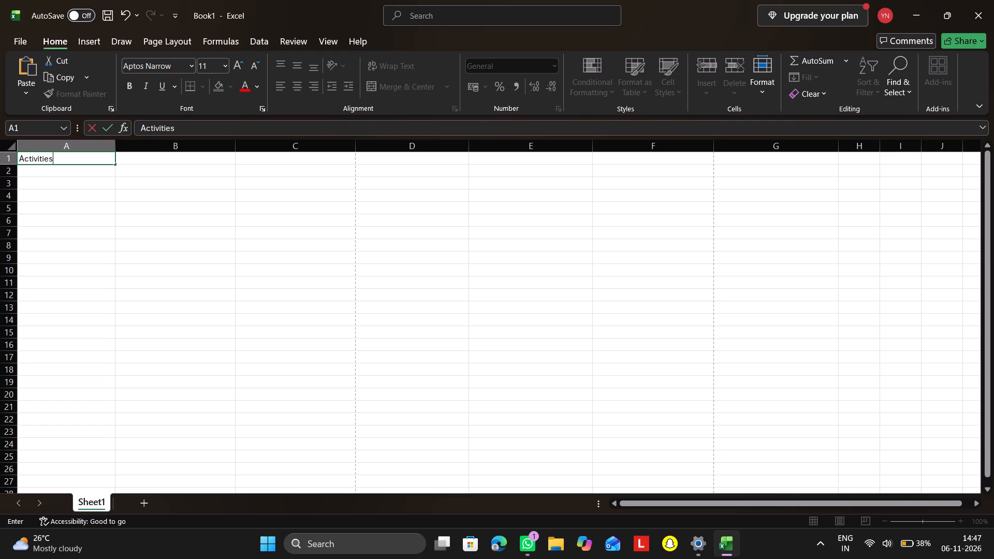
click(143, 159)
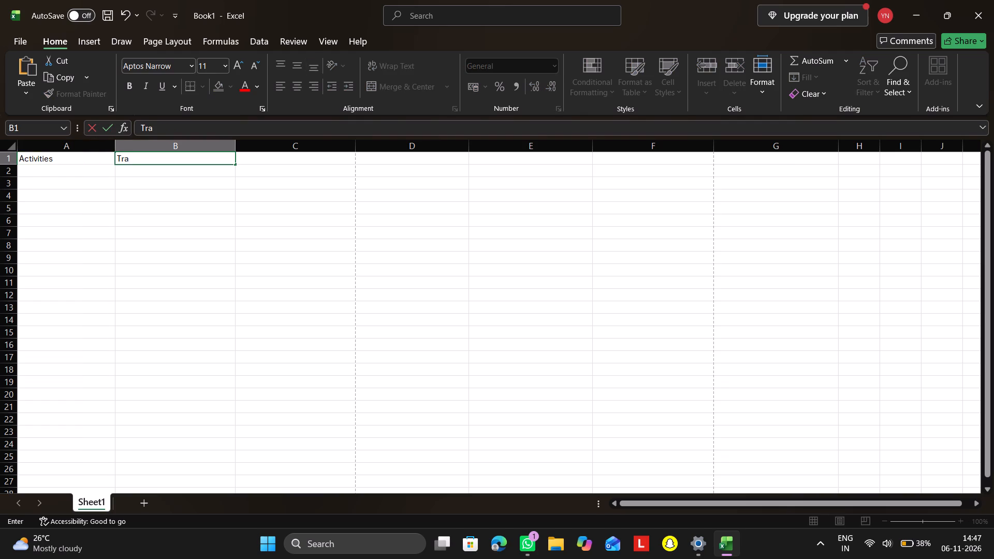
text(tion)
key(u)
key(BackSpace)
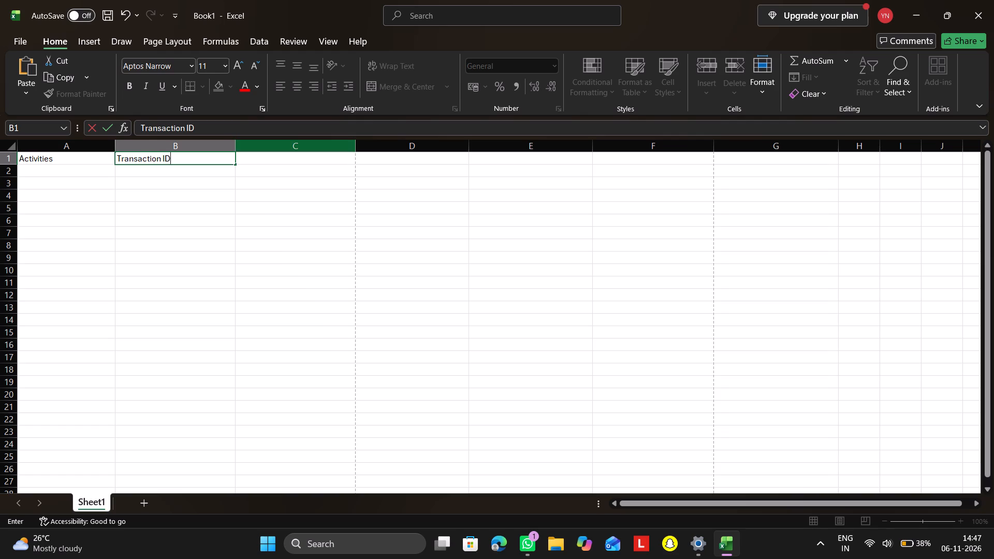
click(300, 161)
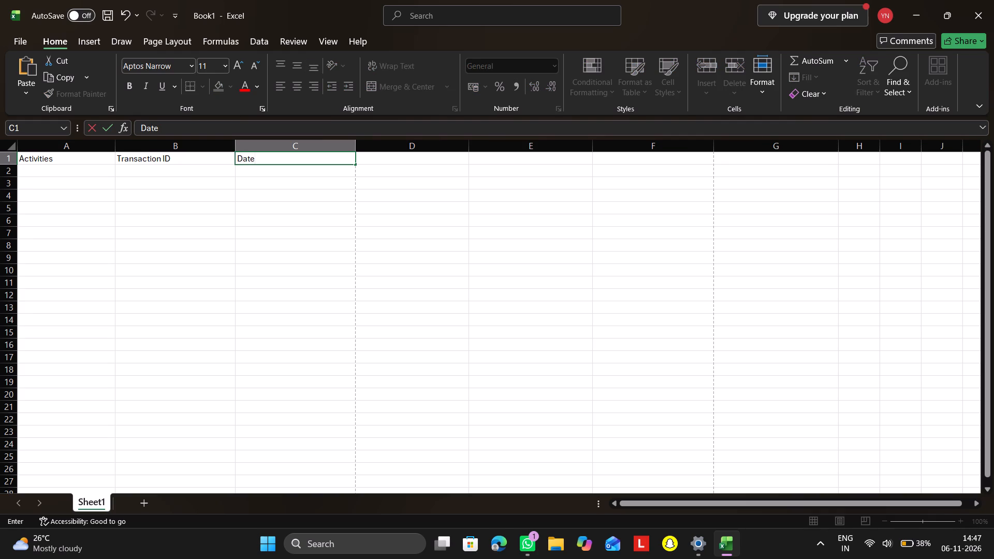
Enter the header Service in cell D1.
click(387, 166)
click(393, 160)
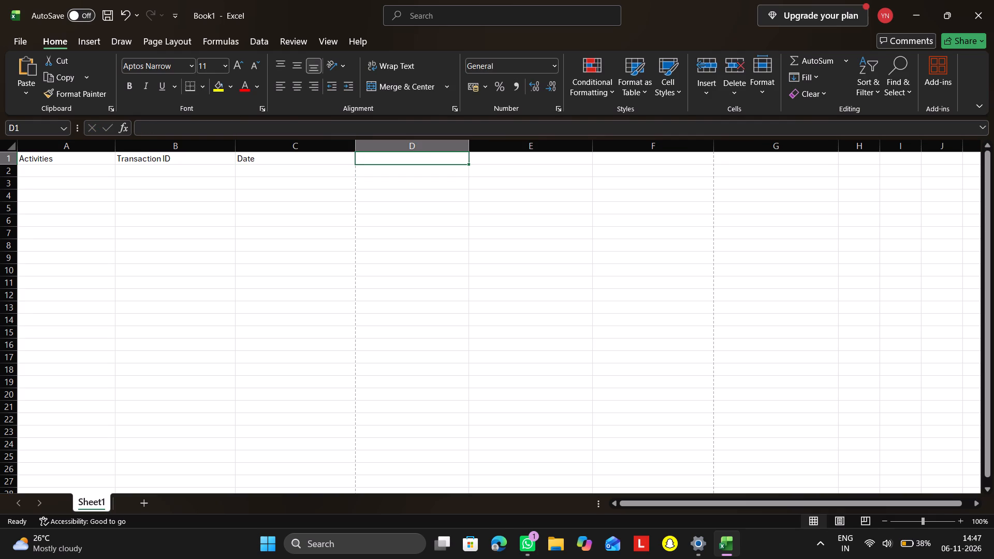
key(s)
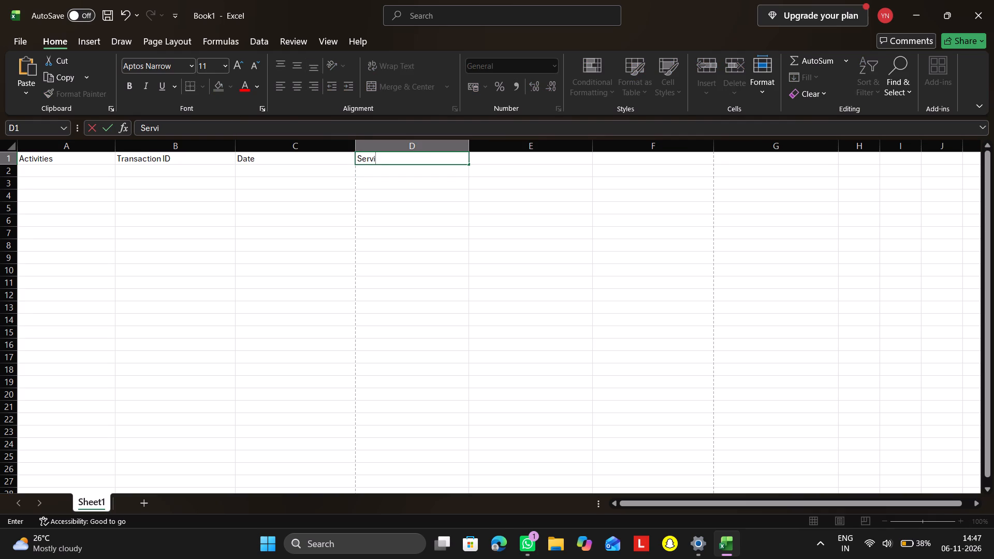
text(ce)
drag(287, 66, 281, 61)
click(281, 61)
click(275, 85)
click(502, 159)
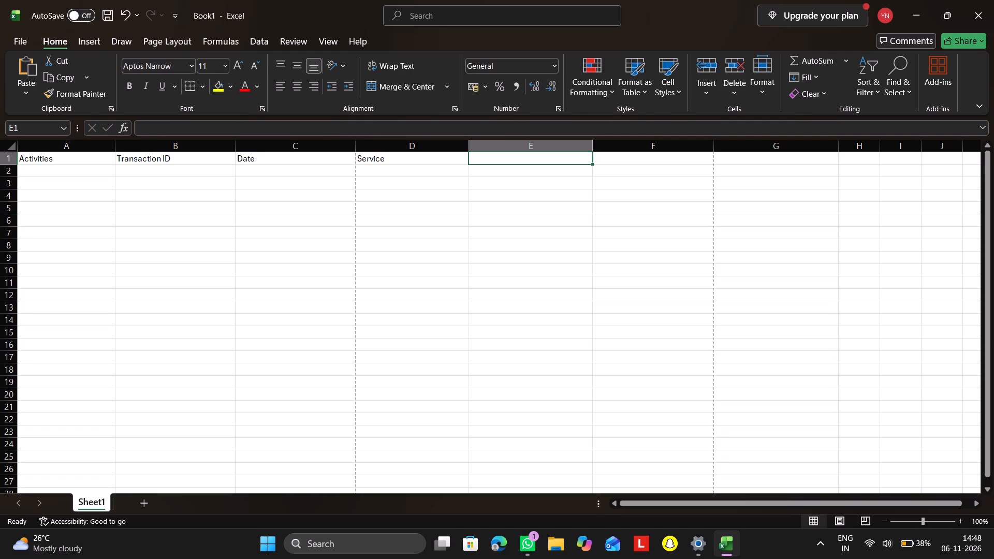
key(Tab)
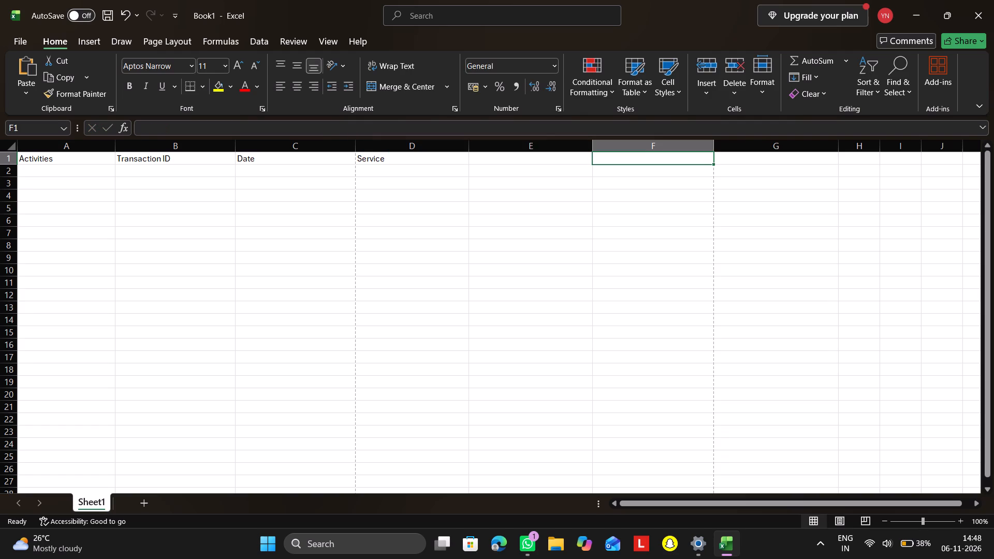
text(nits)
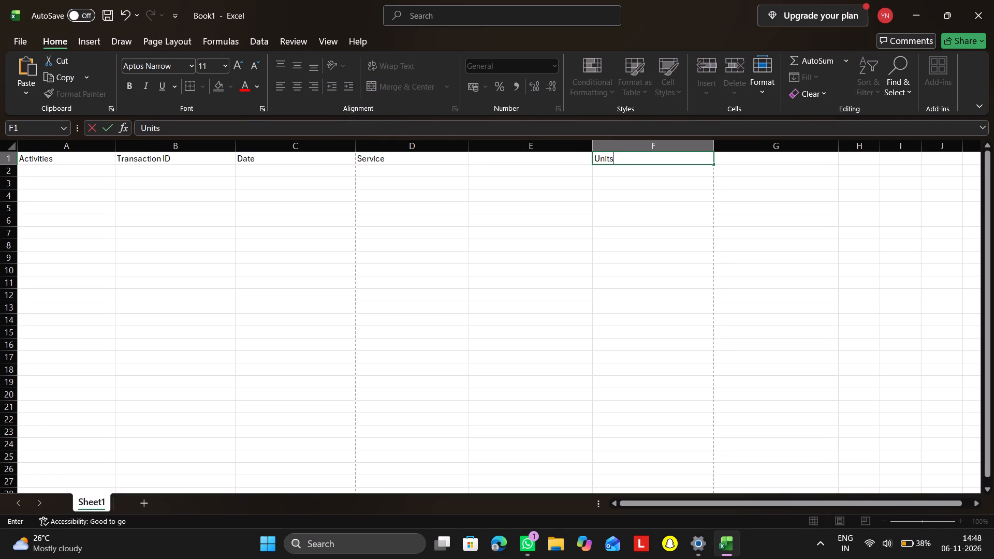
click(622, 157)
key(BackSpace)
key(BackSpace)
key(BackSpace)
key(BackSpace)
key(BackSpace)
Enter the headers Units, Unit price and Bill amount in cells E1, F1 and G1.
click(579, 161)
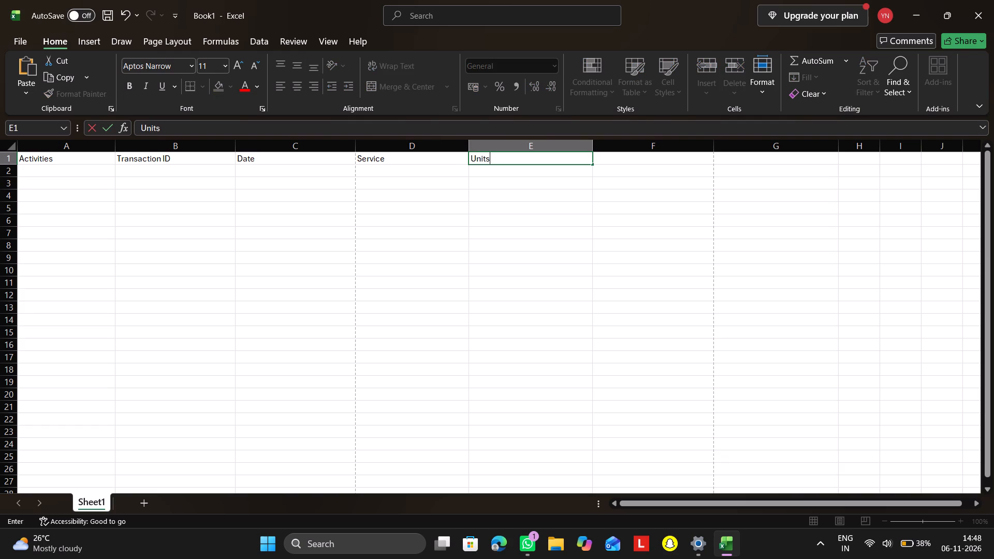
click(618, 161)
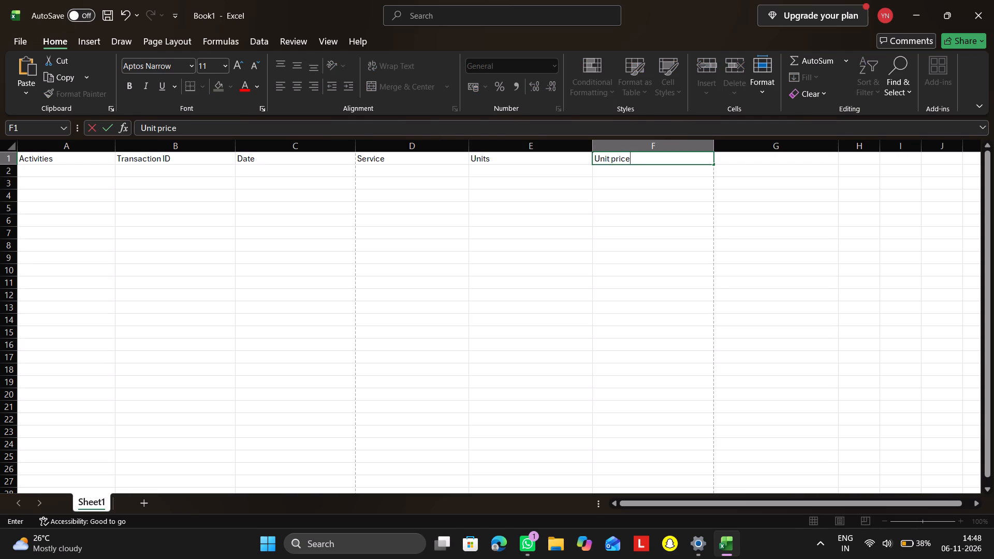
click(752, 163)
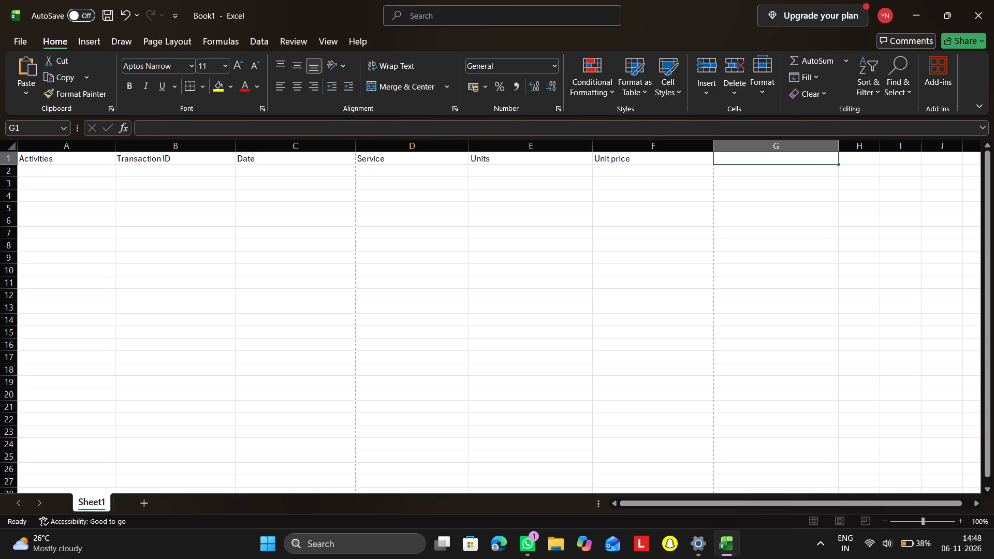
text(amount)
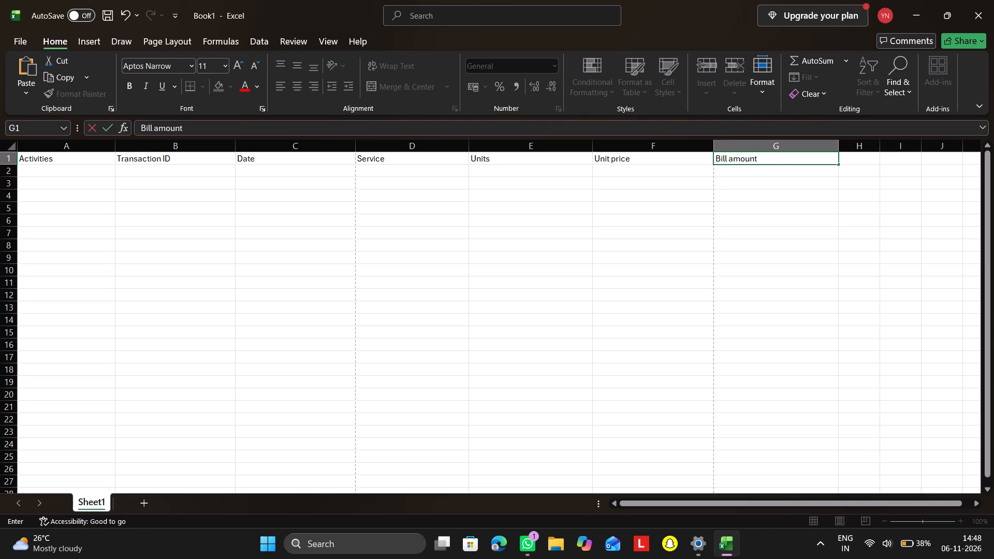
Enter Xerox in cell A2 as the first entry under Activities.
click(79, 169)
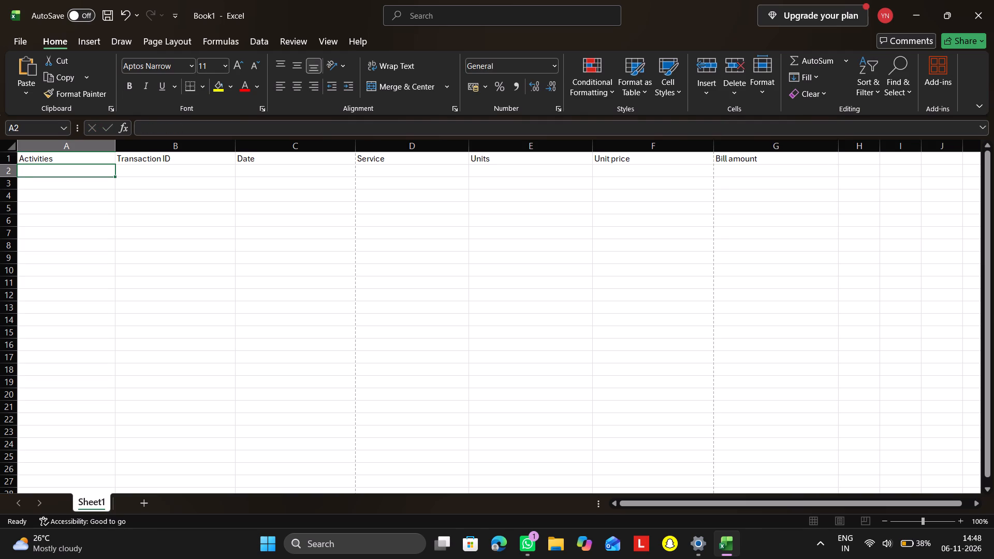
key(bracketright)
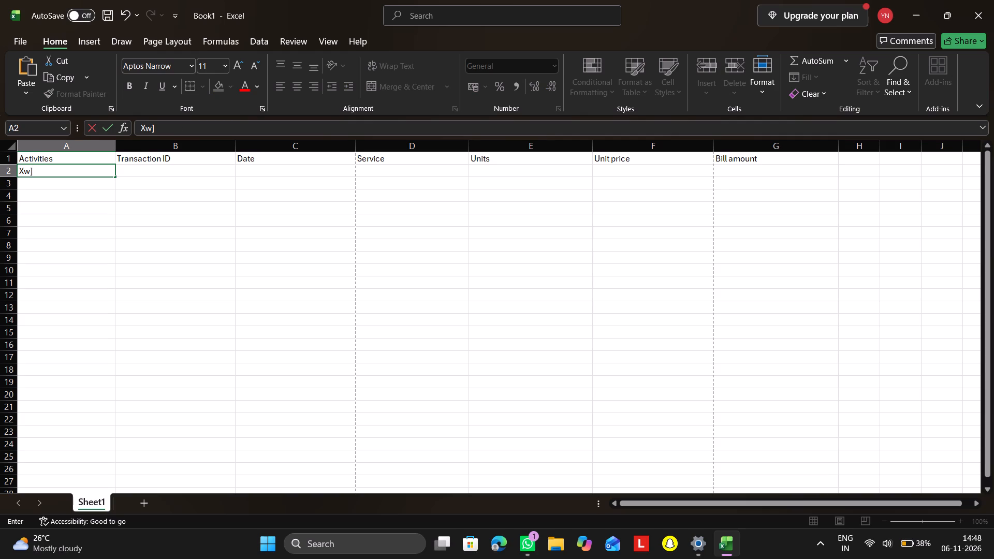
key(BackSpace)
key(BackSpace)
text(erox)
Enter Scanning, Lamination and Stationary Sale in cells A3, A4 and A5 under Activities.
click(58, 184)
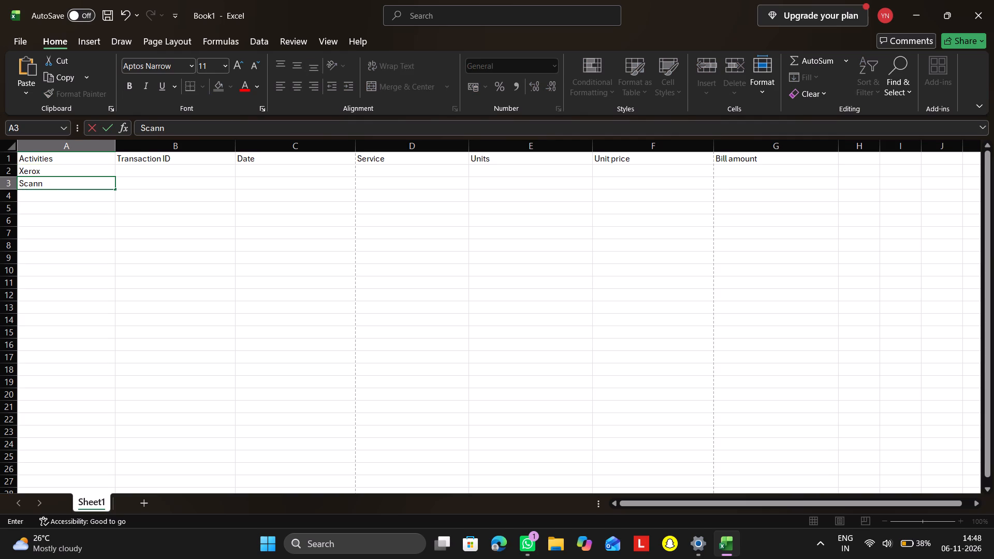
click(58, 193)
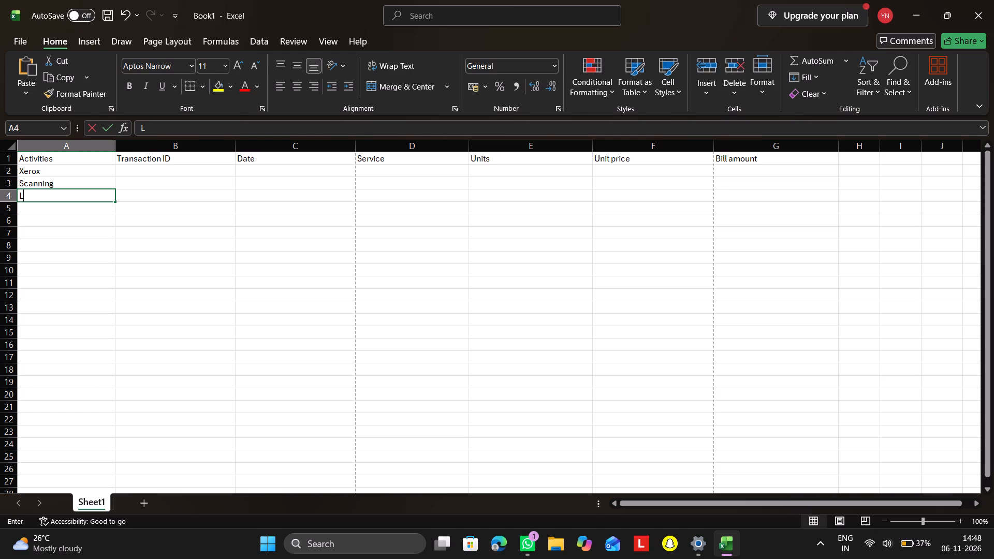
text(ation)
key(Down)
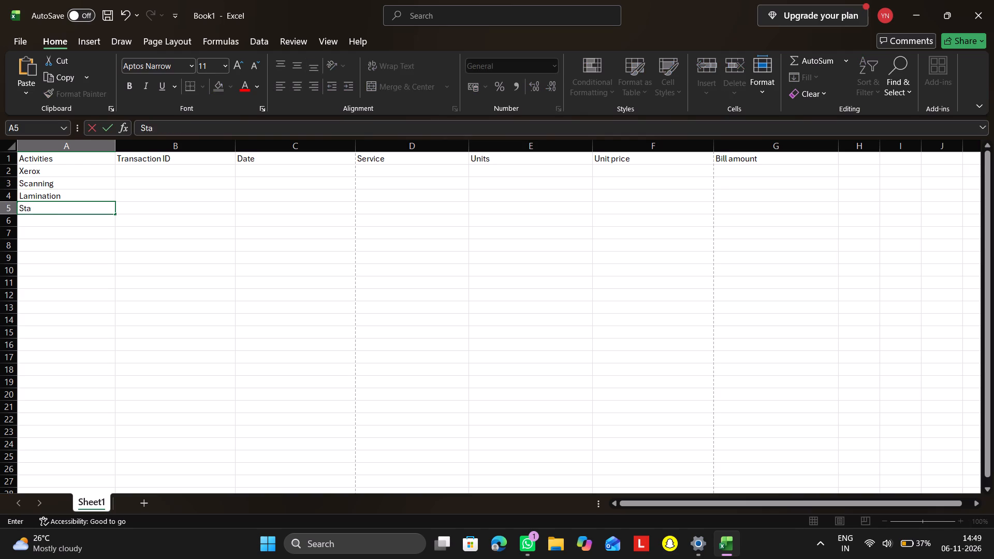
key(BackSpace)
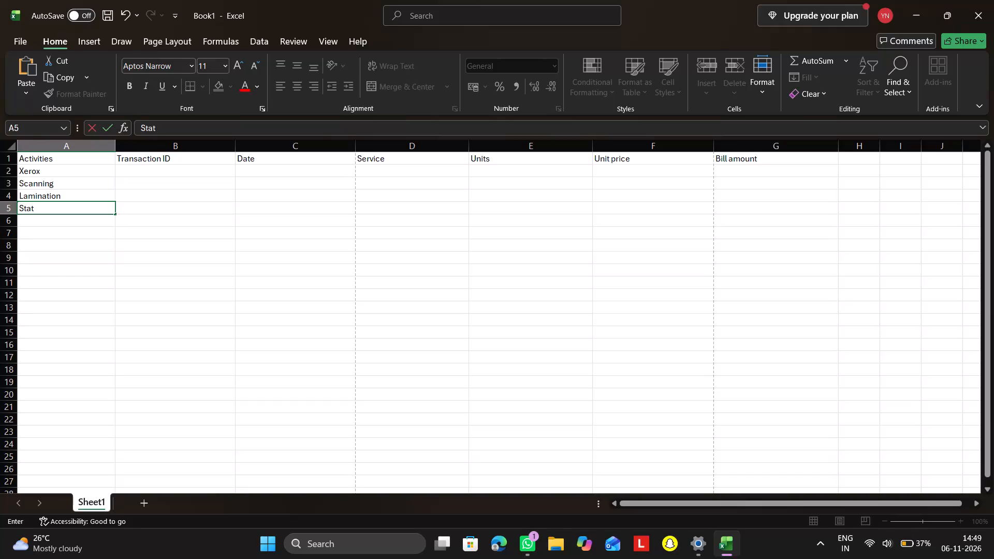
text(ionary)
key(space)
key(Down)
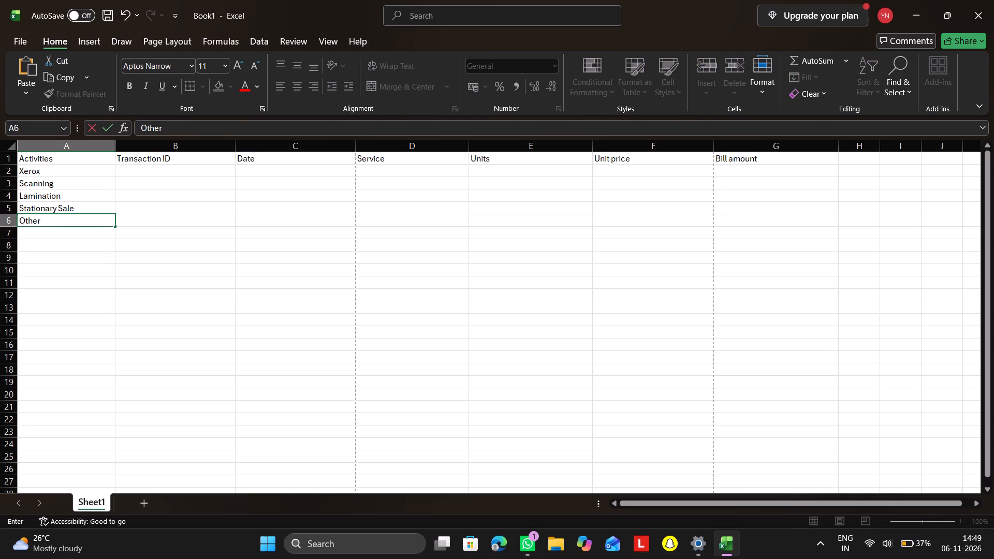
Enter Other product sale in cell A6 and Rental Agreement in cell A7.
text(product sa)
text(le)
key(Down)
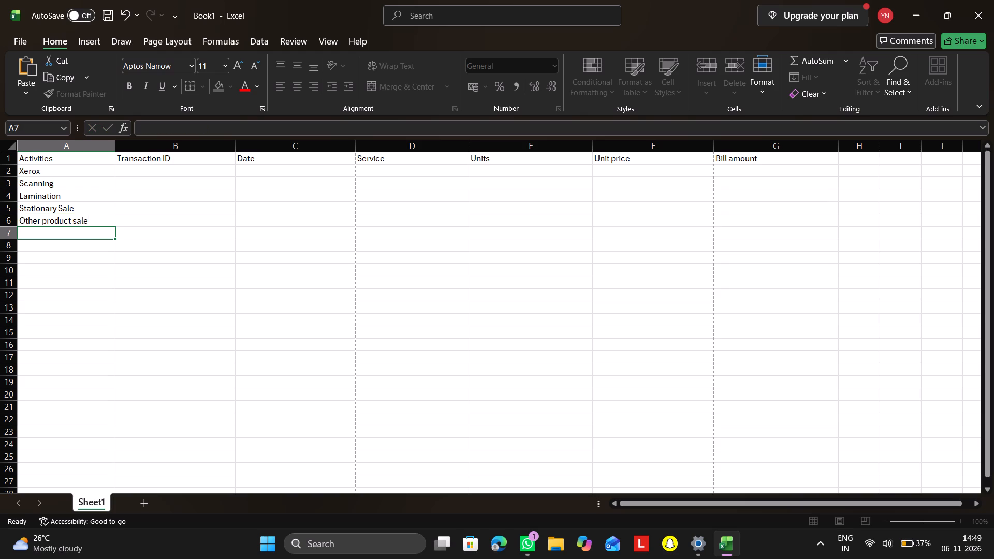
key(r)
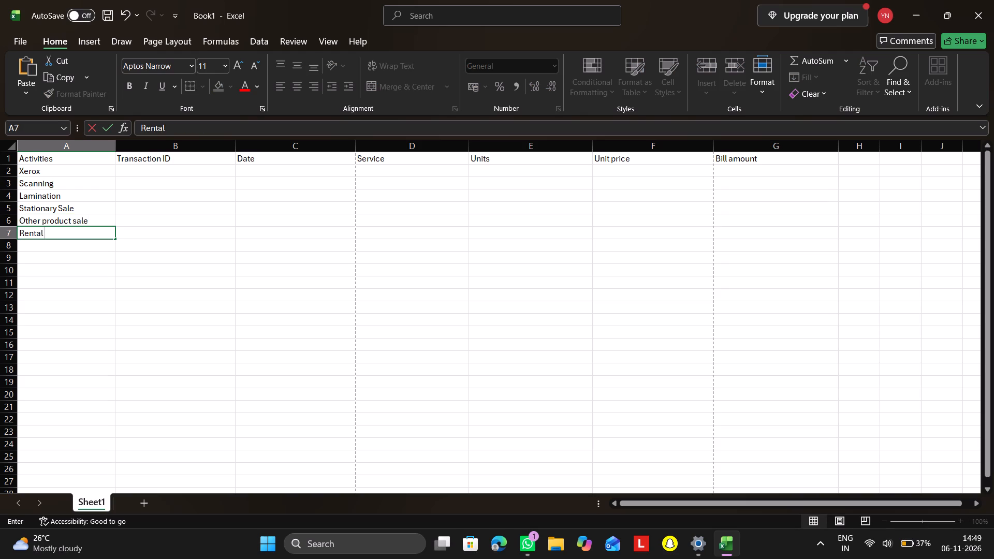
key(a)
key(BackSpace)
key(BackSpace)
key(BackSpace)
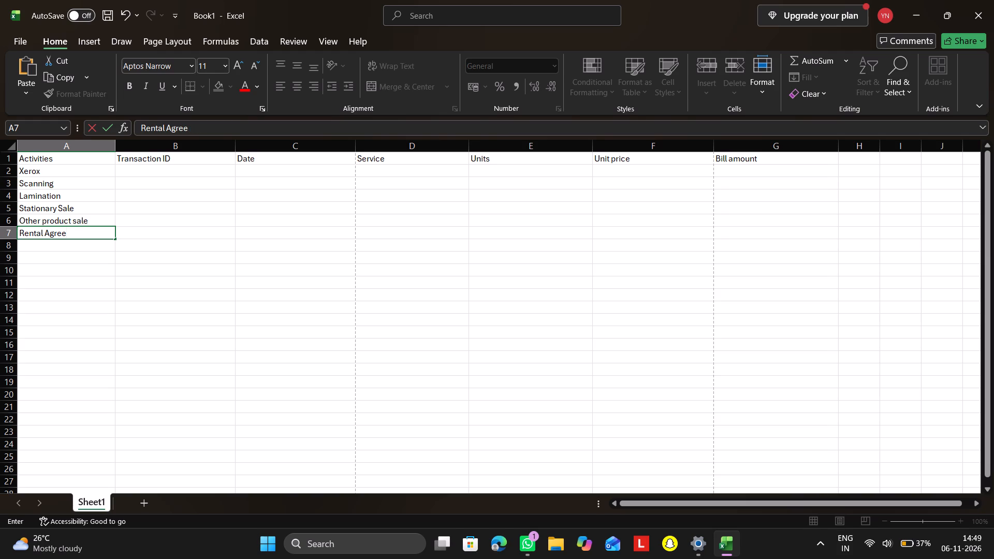
text(ment)
Enter the transaction IDs 1 to 6 in cells B2 to B7 beside the activities.
click(132, 175)
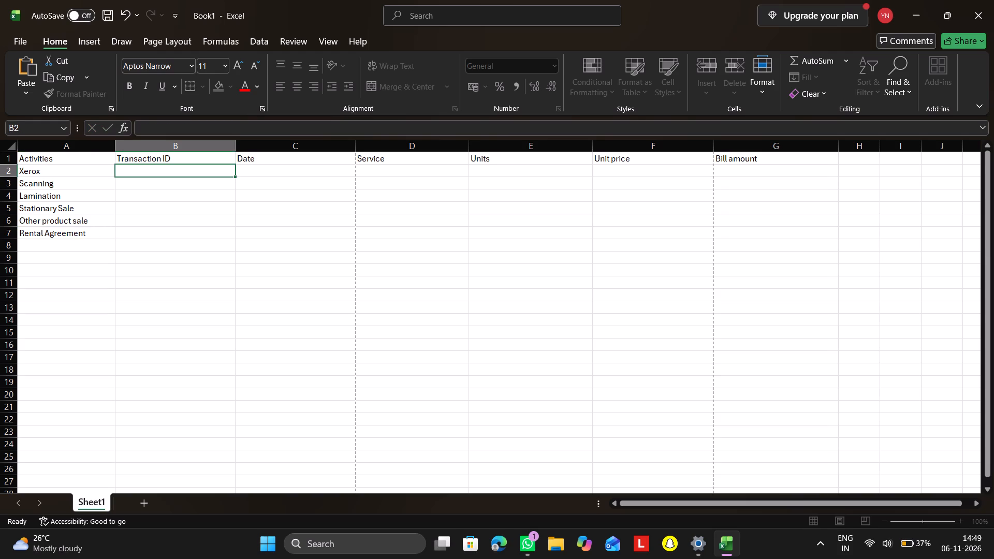
key(1)
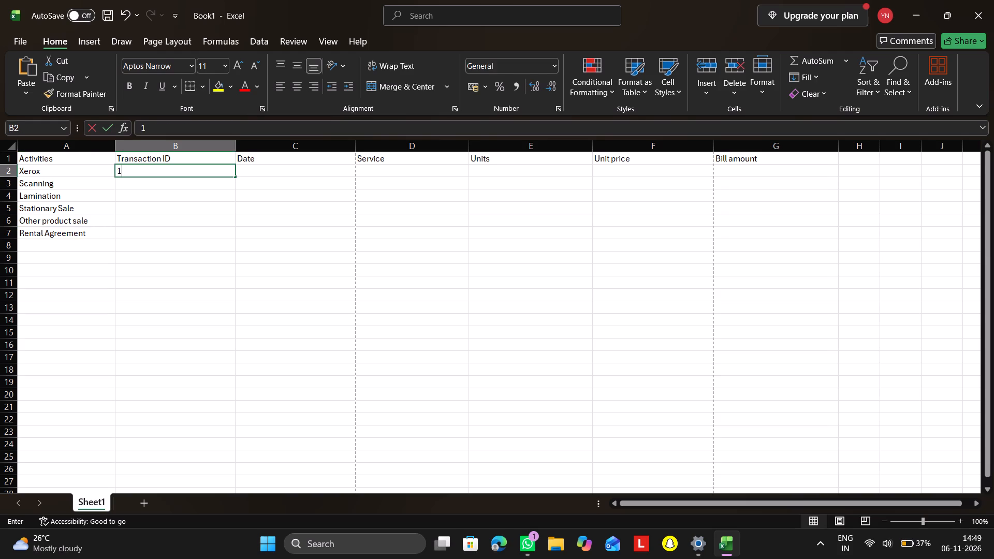
key(Down)
key(3)
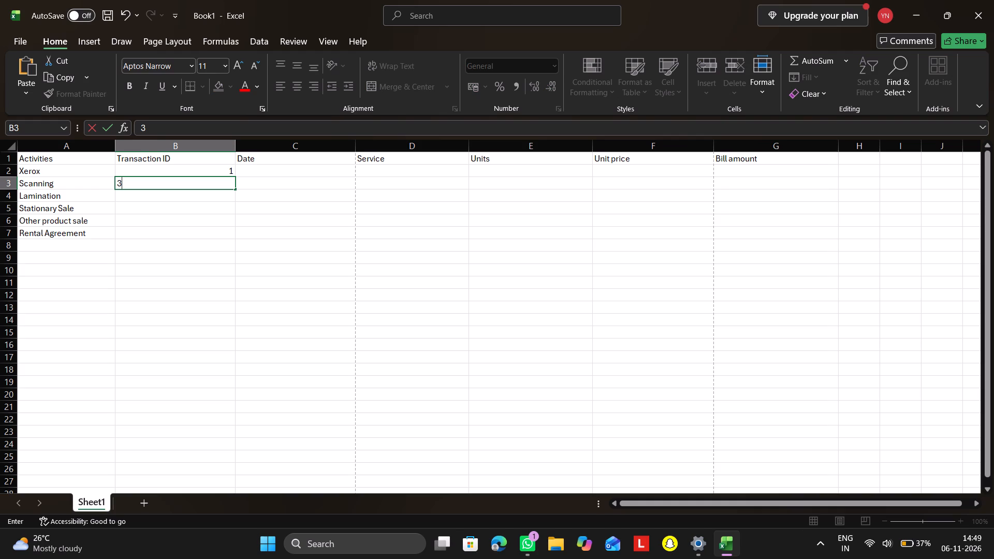
key(BackSpace)
key(2)
key(Down)
key(3)
key(Down)
key(4)
key(Down)
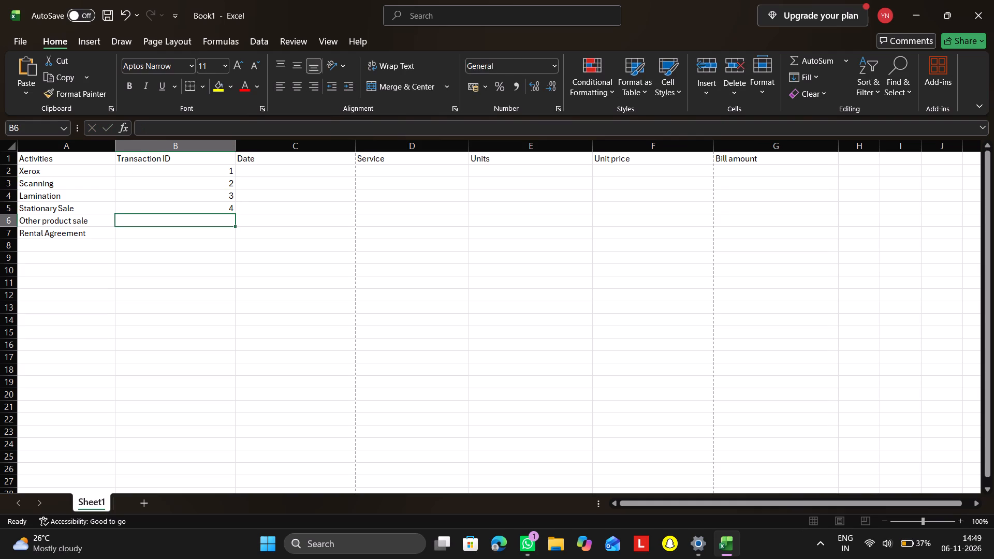
key(5)
key(Down)
key(6)
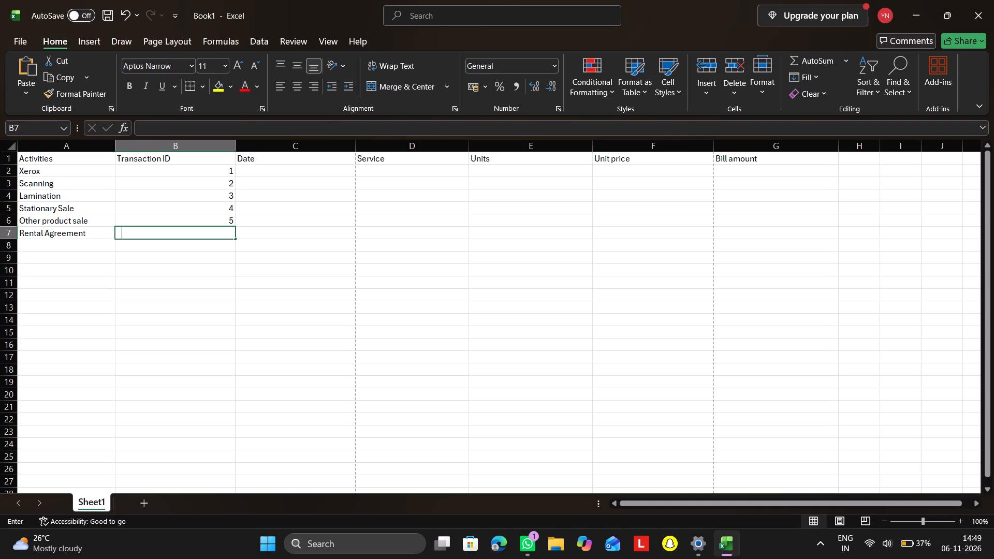
key(Down)
Enter the transaction ID 7 in cell B8.
text(7y)
key(Down)
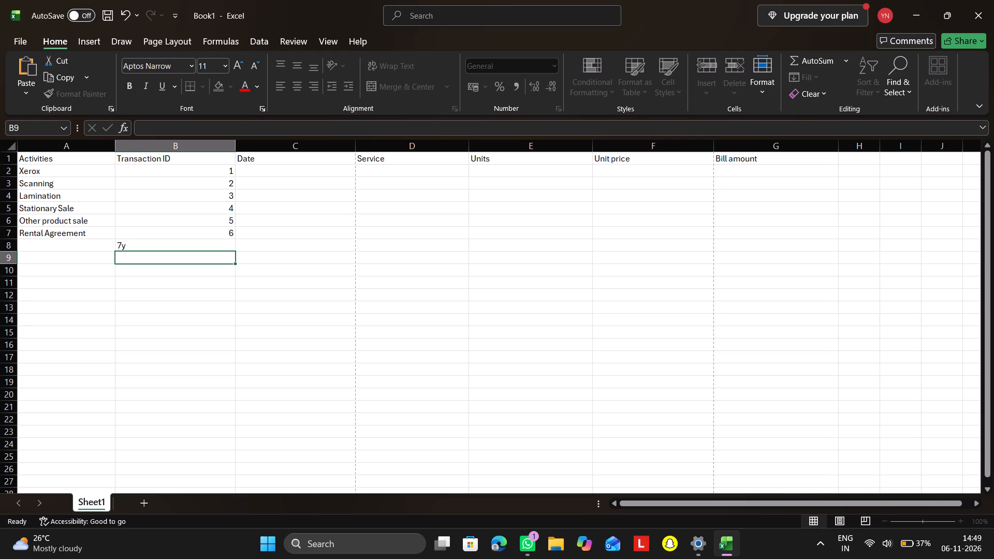
key(BackSpace)
key(Up)
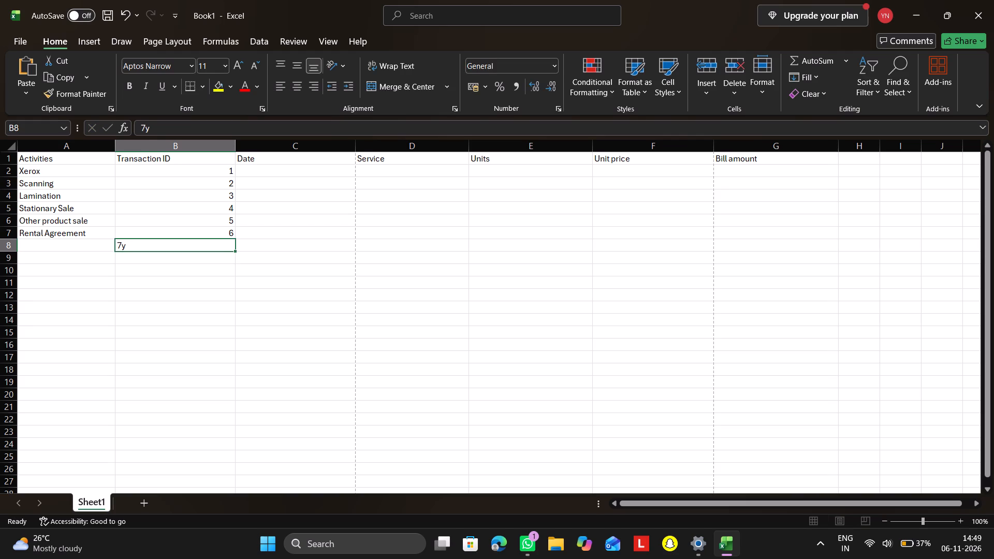
key(BackSpace)
key(7)
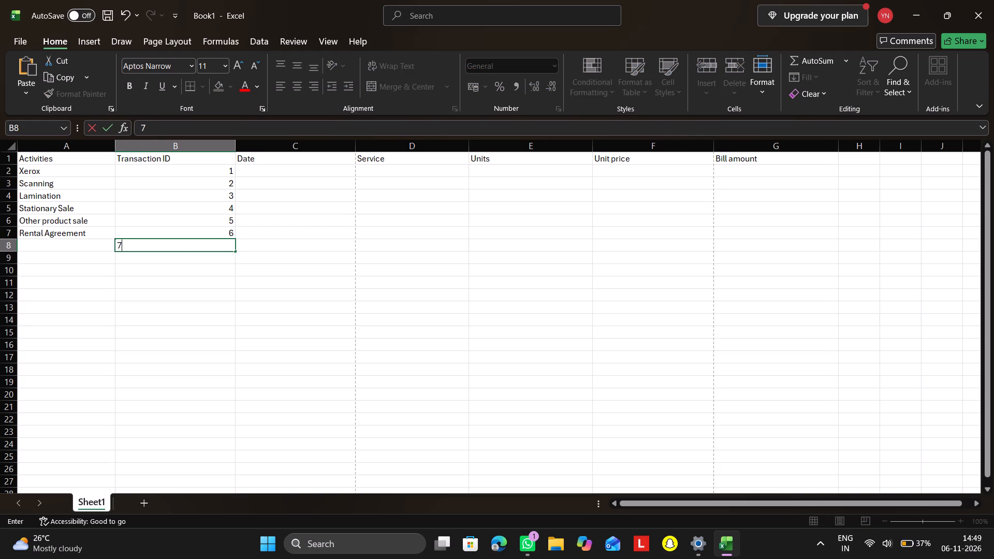
key(Down)
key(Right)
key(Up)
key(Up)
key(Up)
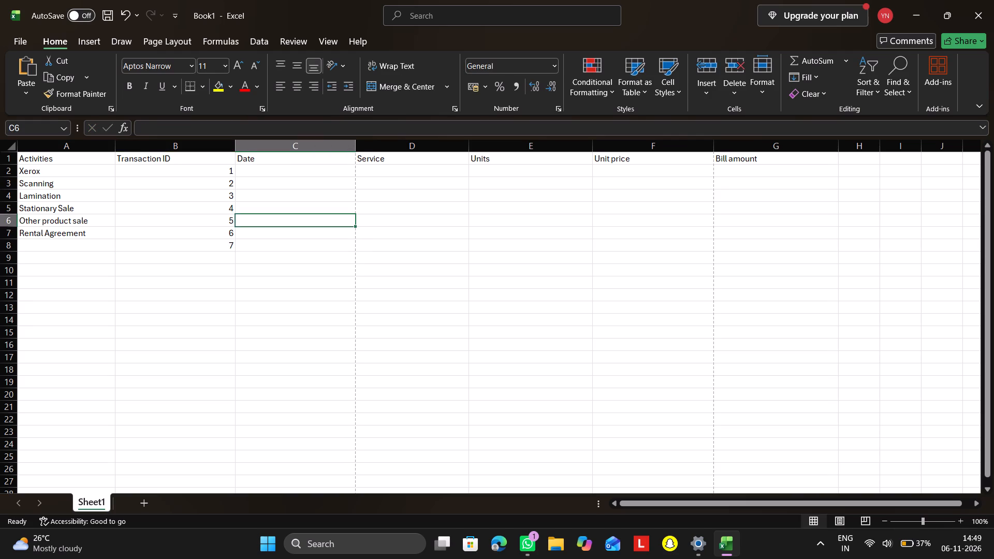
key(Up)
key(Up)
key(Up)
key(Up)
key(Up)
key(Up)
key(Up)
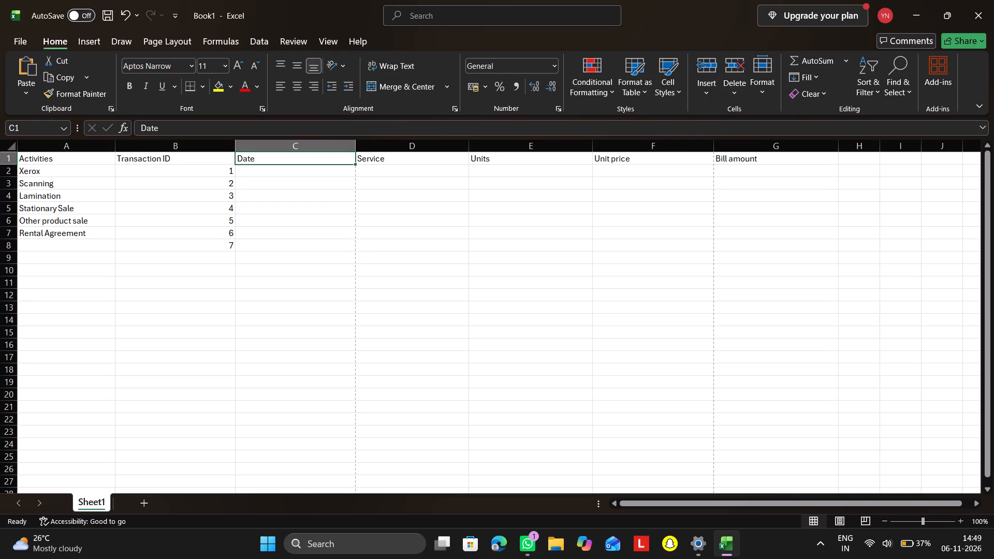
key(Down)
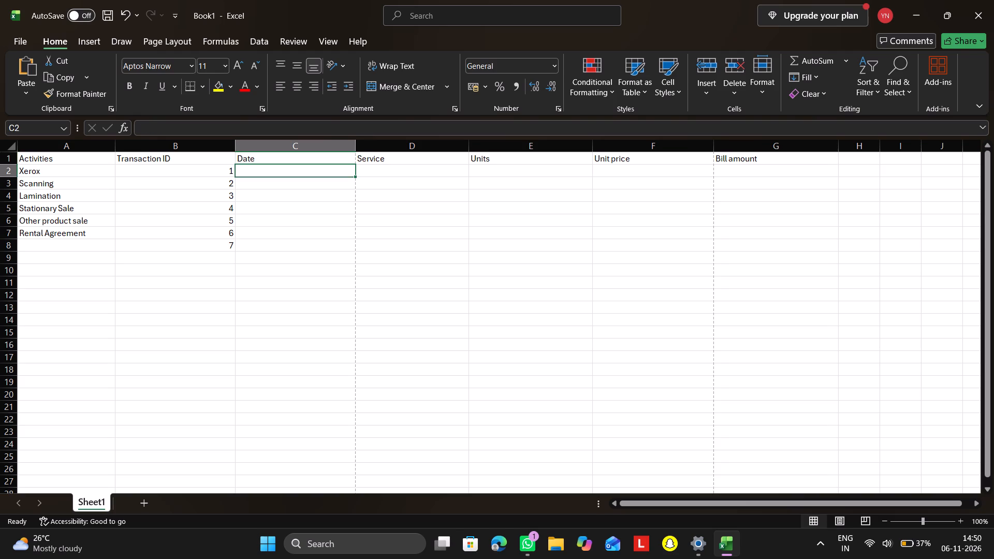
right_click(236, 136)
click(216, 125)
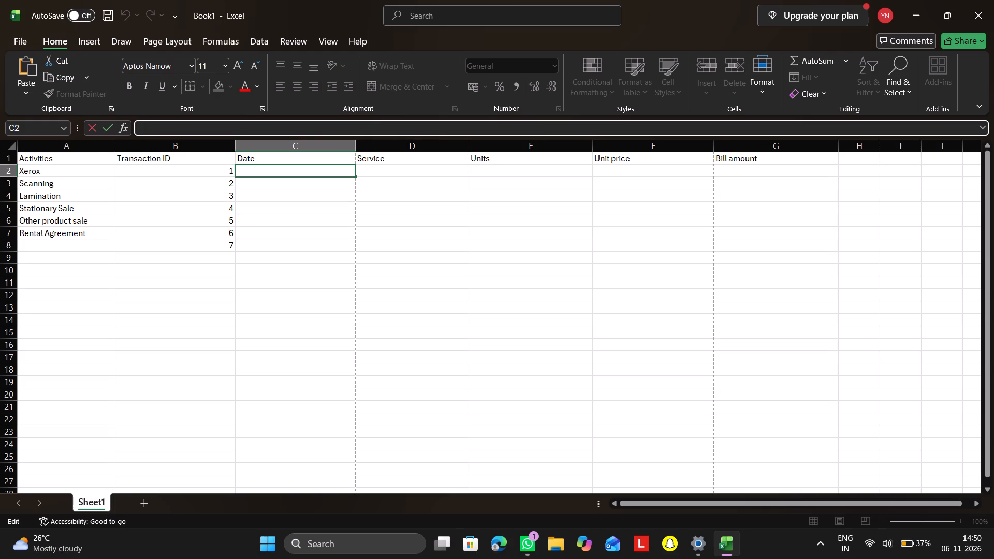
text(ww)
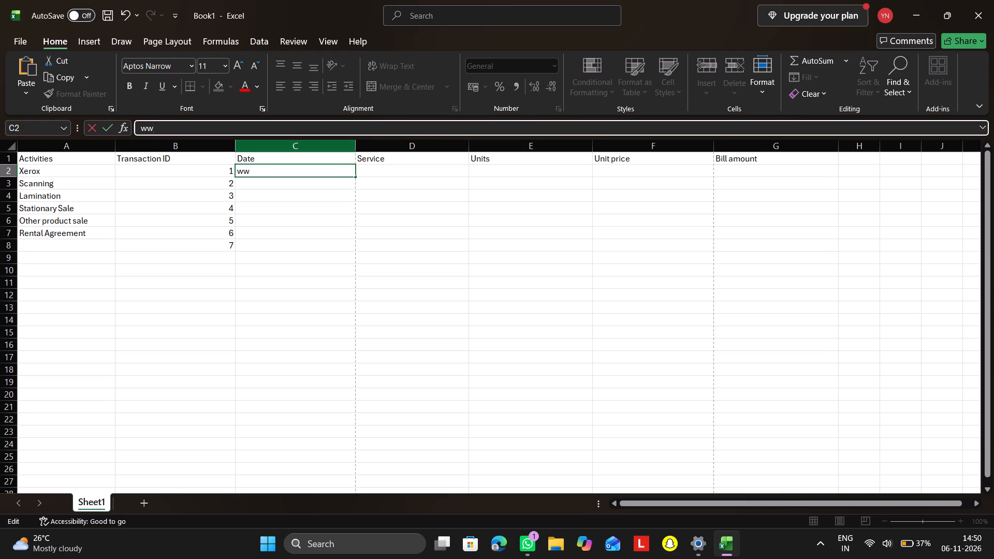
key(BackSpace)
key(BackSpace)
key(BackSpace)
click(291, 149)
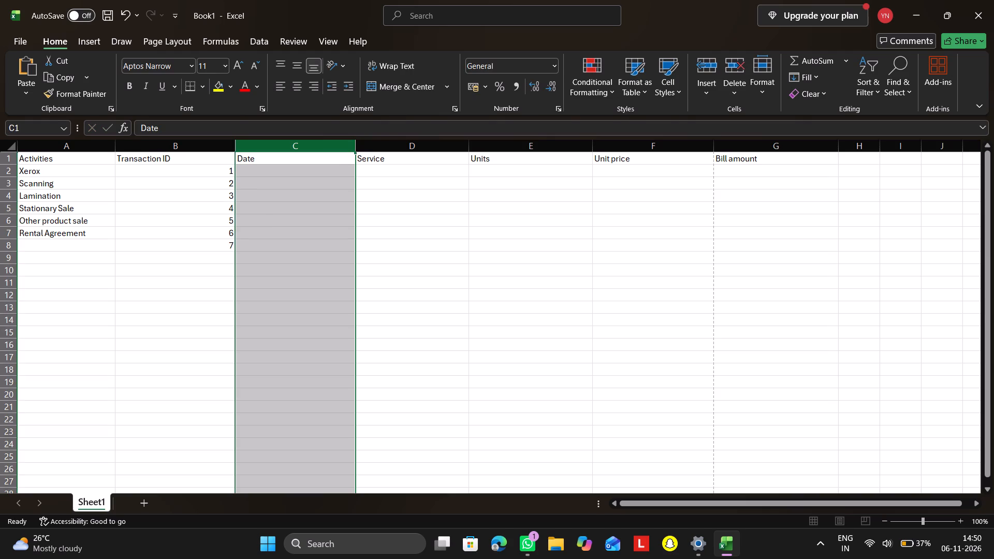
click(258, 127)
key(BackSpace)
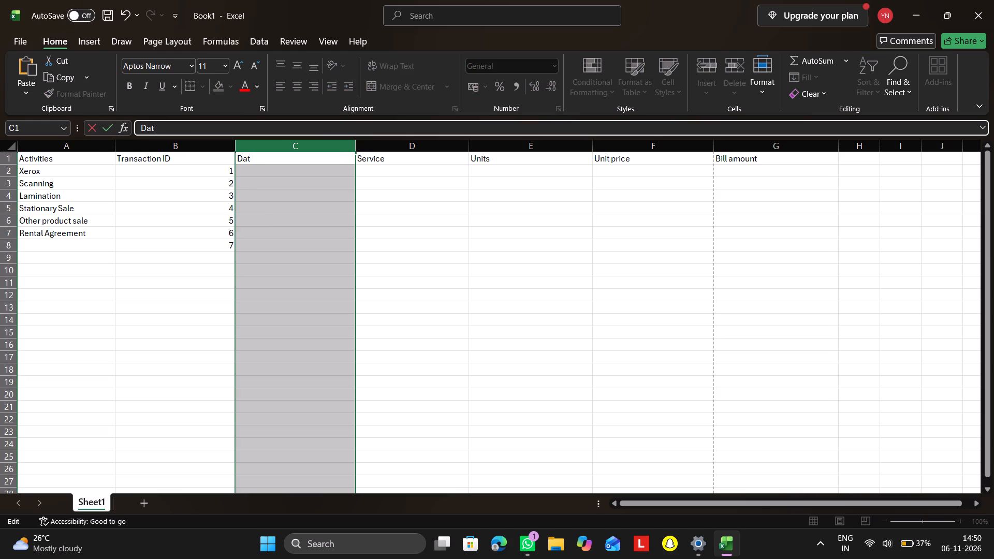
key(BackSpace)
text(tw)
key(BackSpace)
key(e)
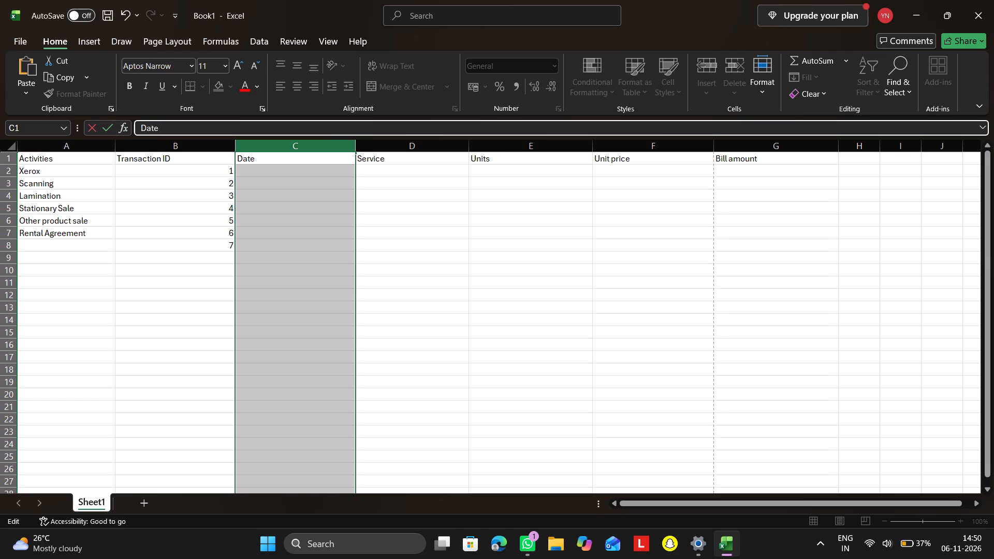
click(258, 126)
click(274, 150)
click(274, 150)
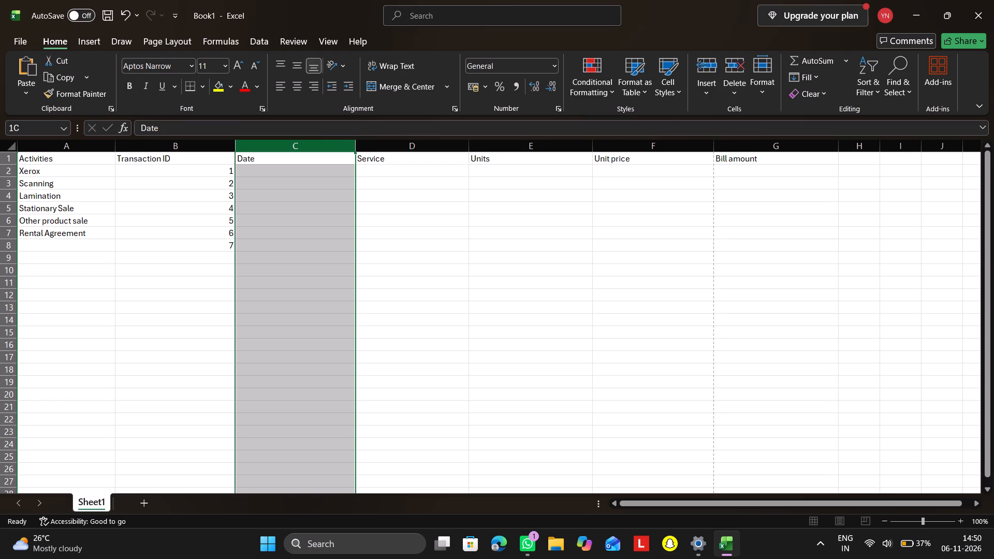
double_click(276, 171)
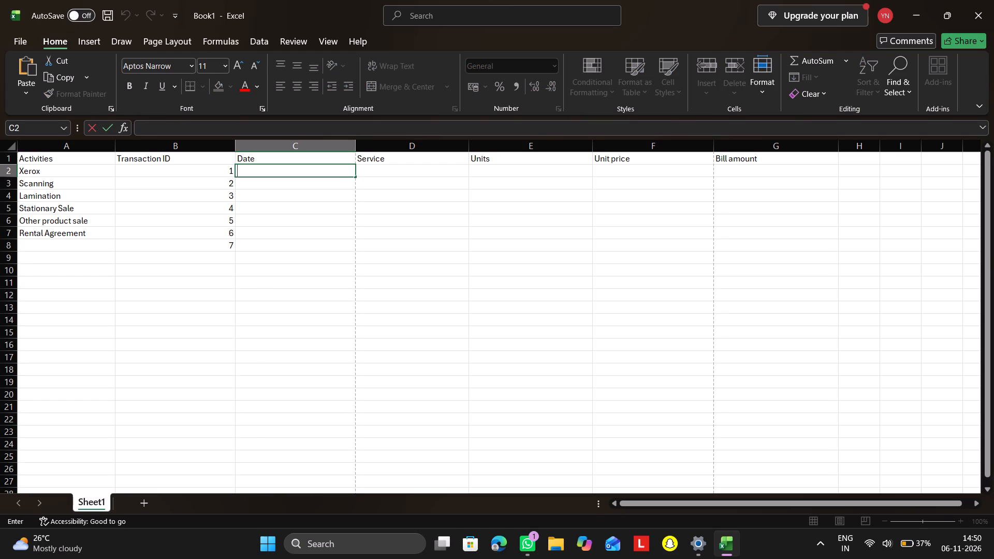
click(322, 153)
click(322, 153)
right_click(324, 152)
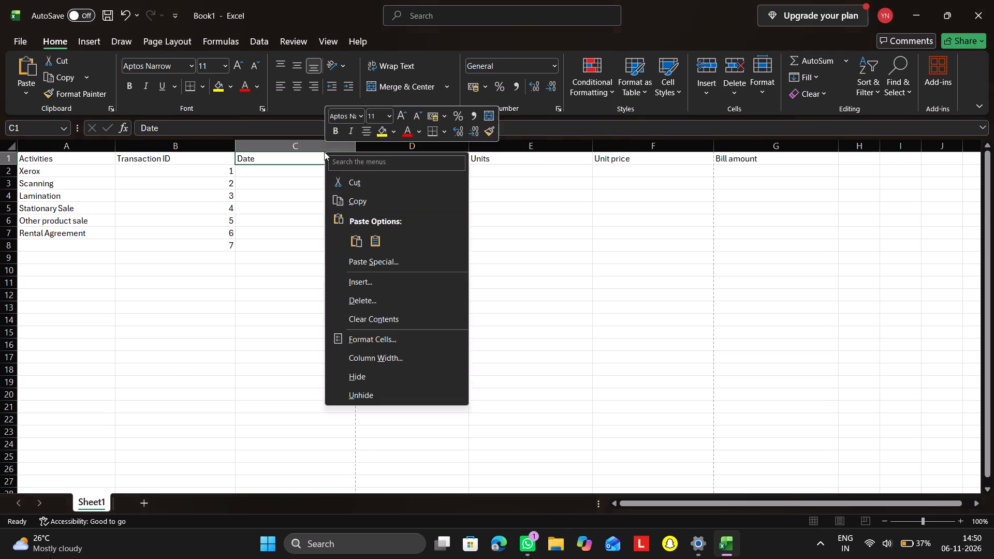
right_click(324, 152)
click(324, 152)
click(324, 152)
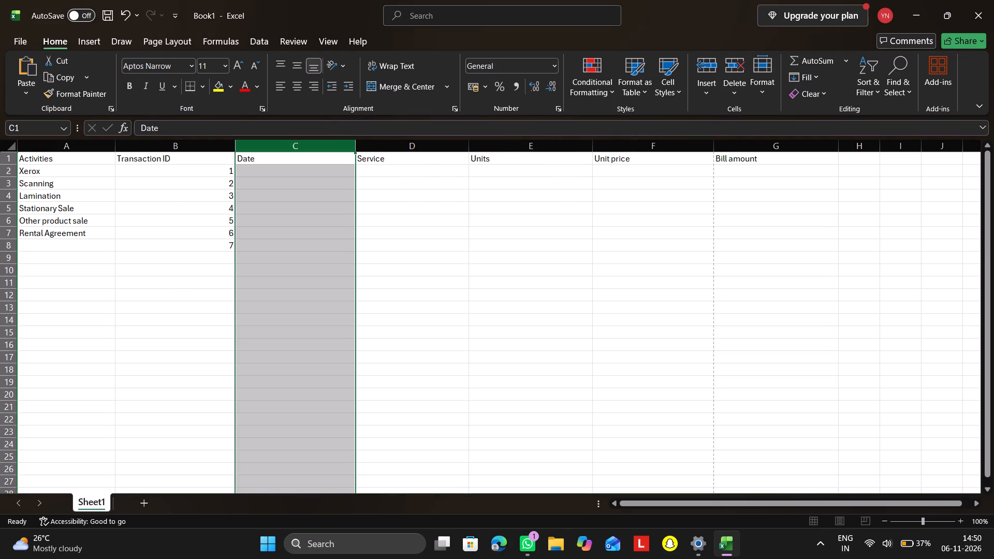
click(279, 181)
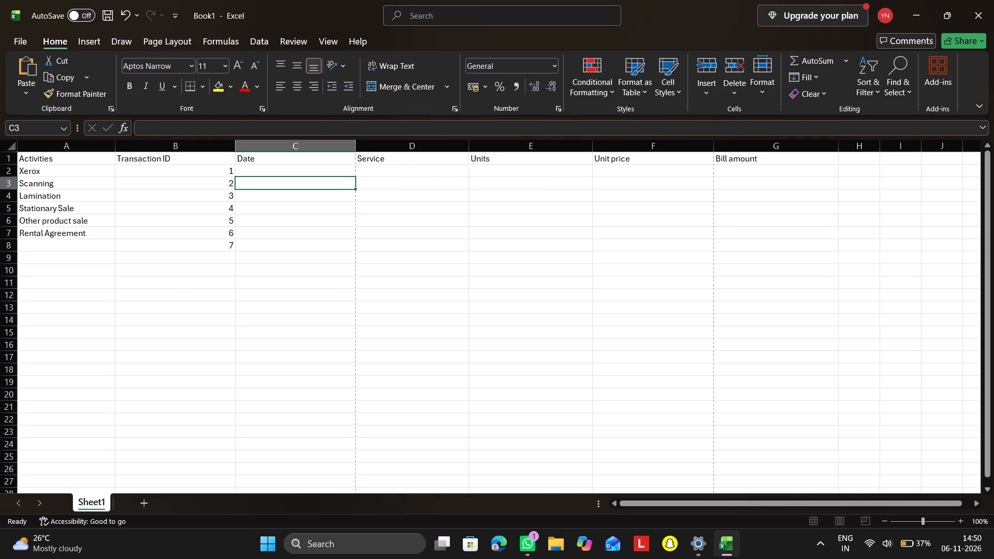
Enter the date 27/10/2026 in cell C2 under the Date header, beside transaction ID 1.
click(268, 172)
drag(240, 165, 262, 240)
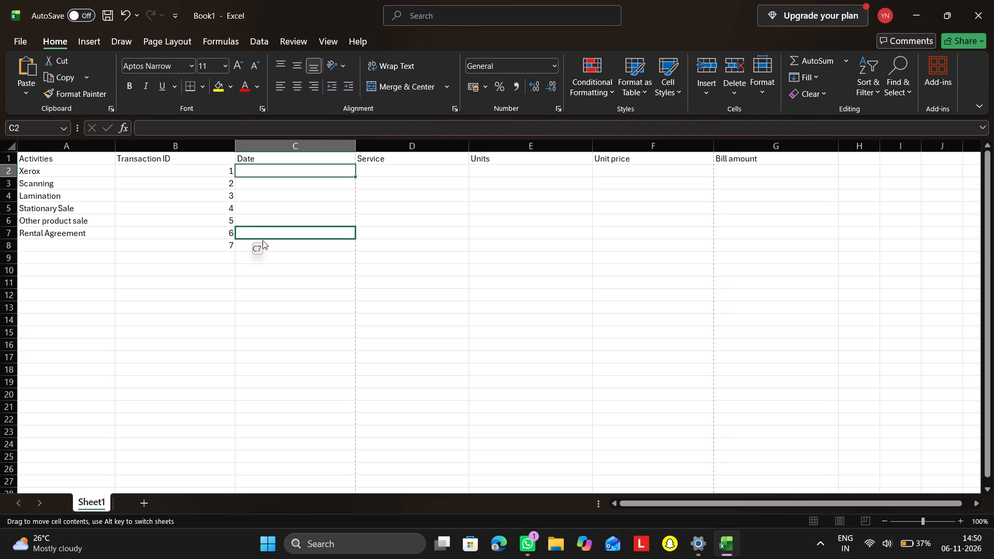
drag(262, 240, 331, 337)
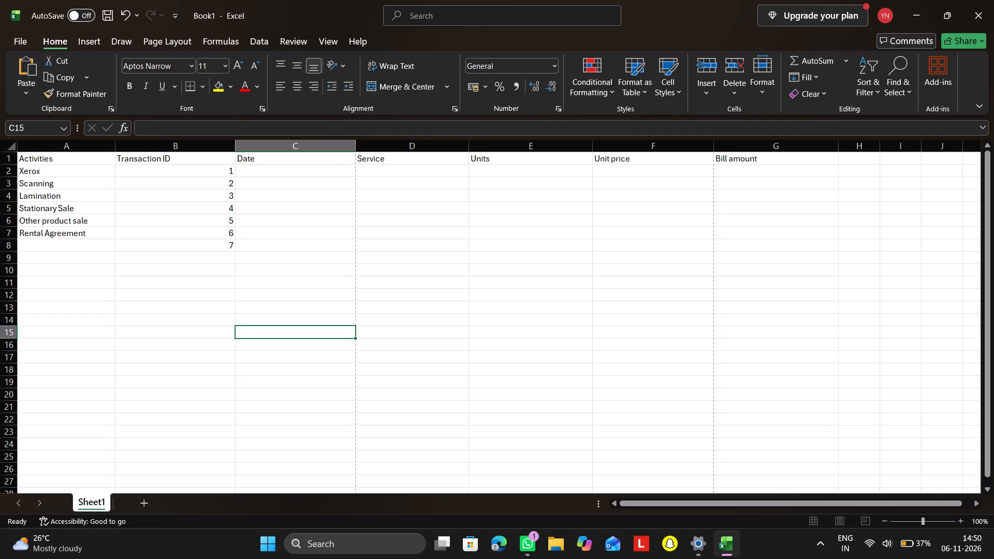
drag(236, 166, 267, 176)
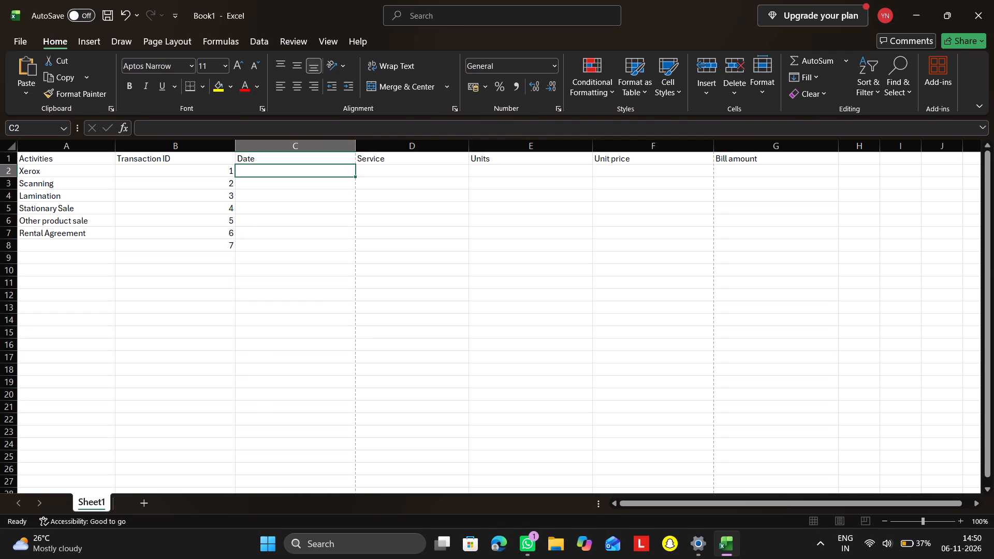
drag(267, 176, 323, 292)
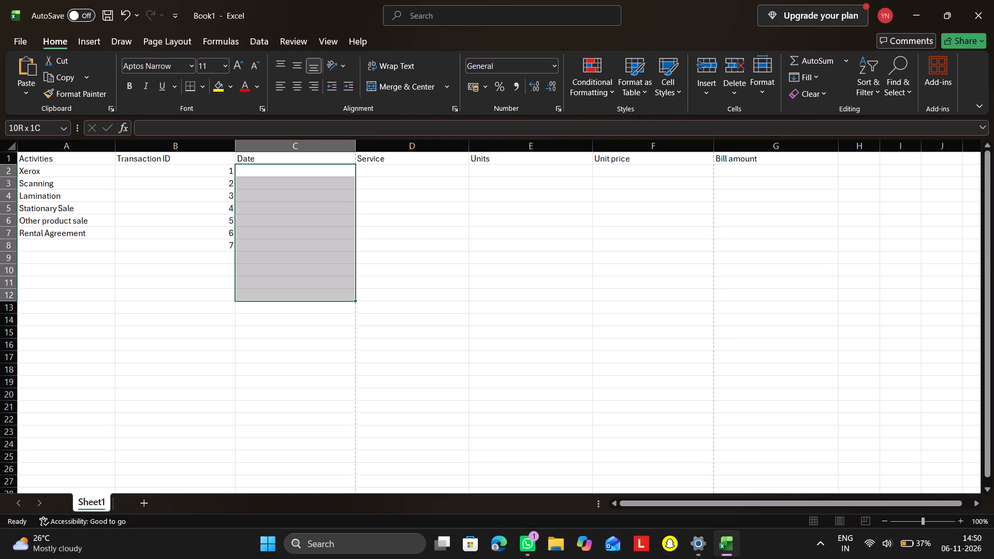
drag(323, 292, 294, 357)
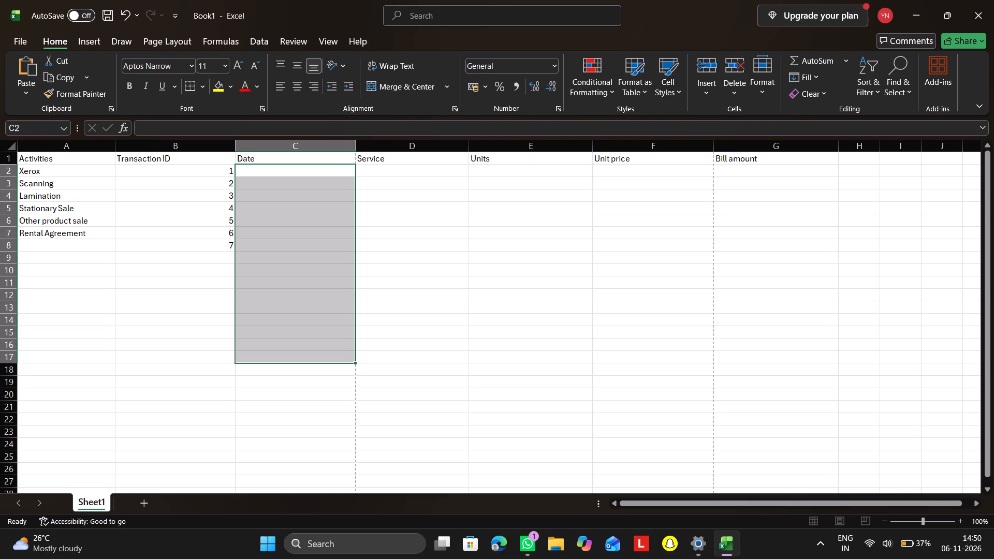
text(27)
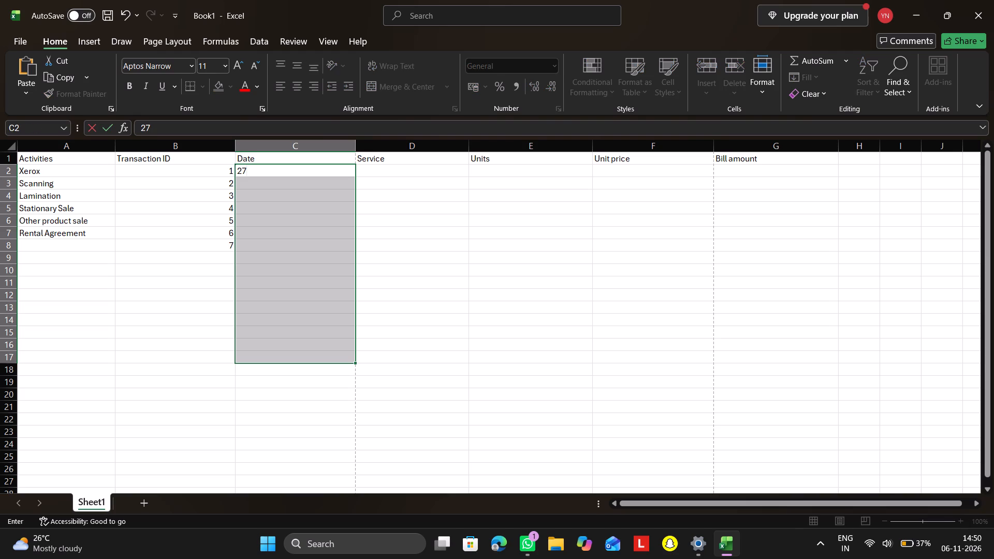
text(/10)
text(/2026)
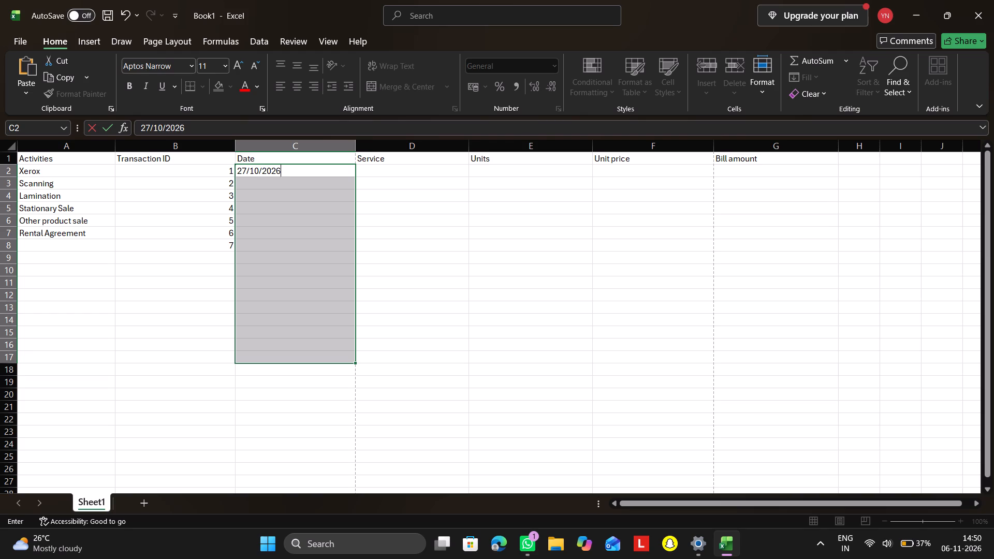
key(Return)
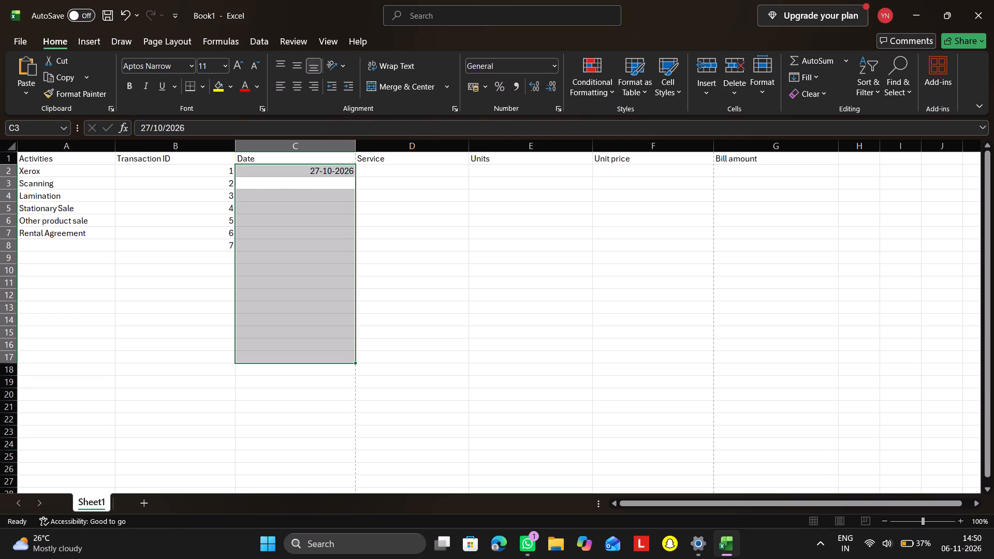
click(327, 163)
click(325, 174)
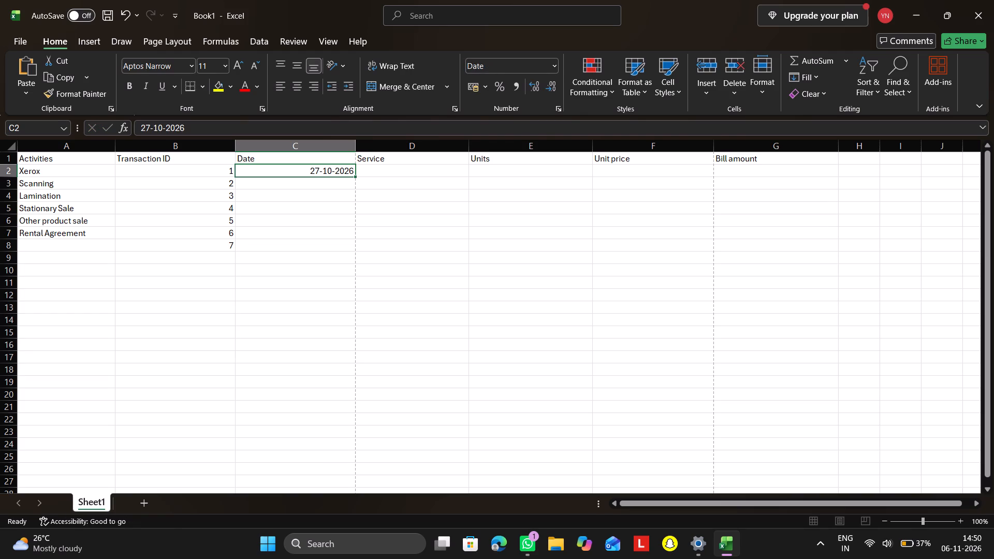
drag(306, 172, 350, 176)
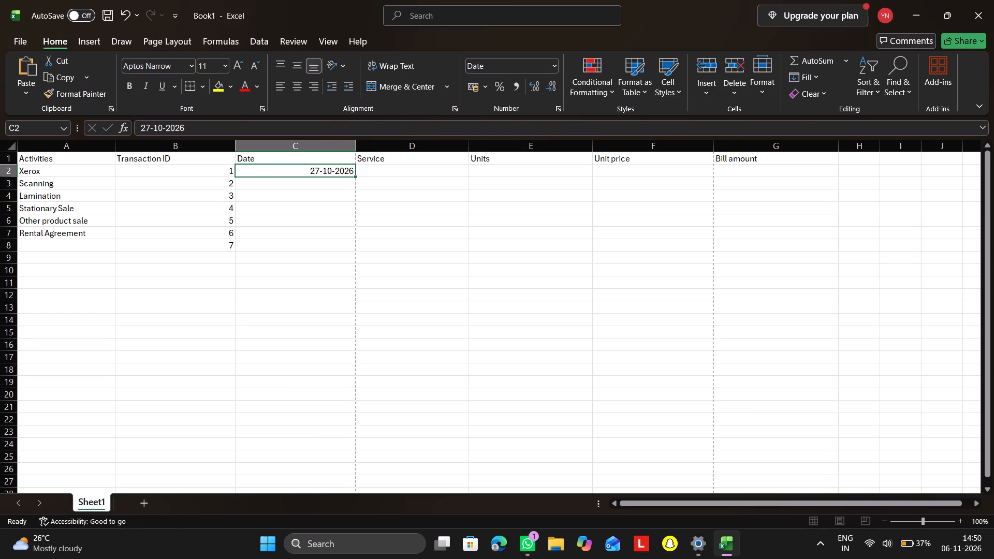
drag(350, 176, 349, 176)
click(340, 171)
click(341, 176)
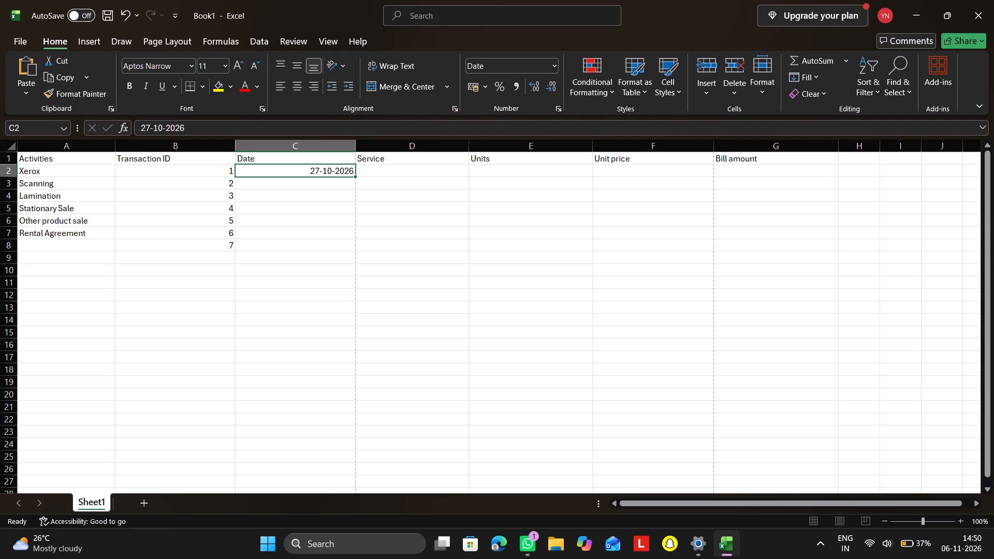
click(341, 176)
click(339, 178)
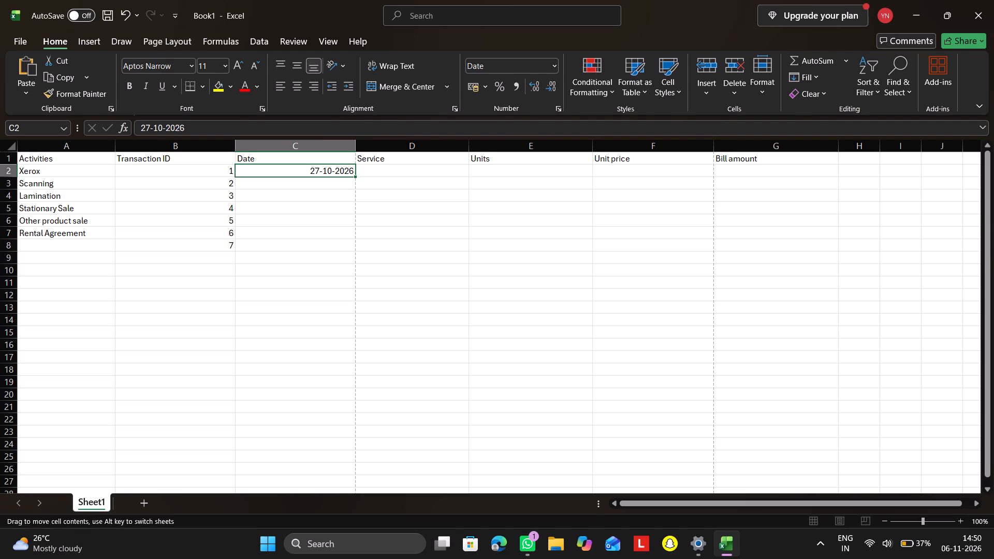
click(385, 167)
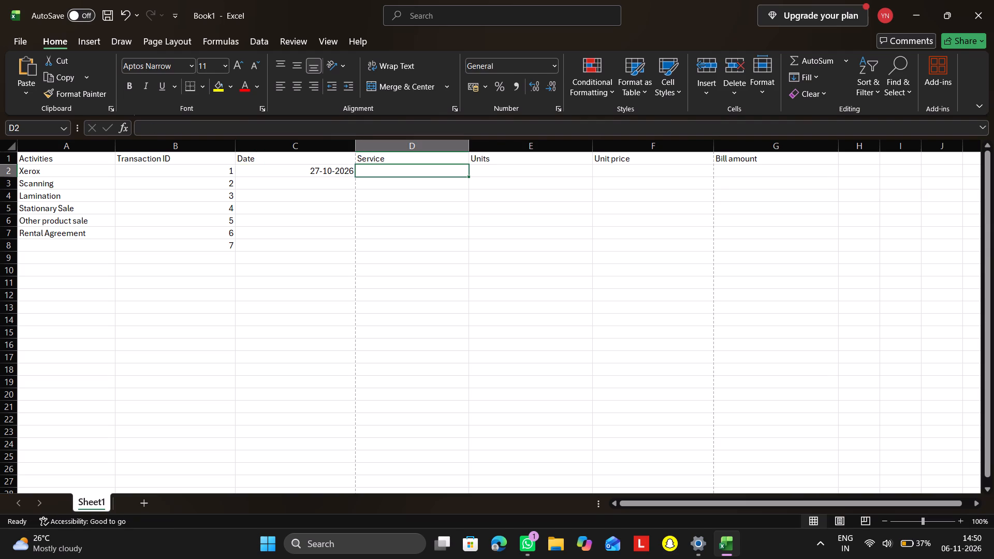
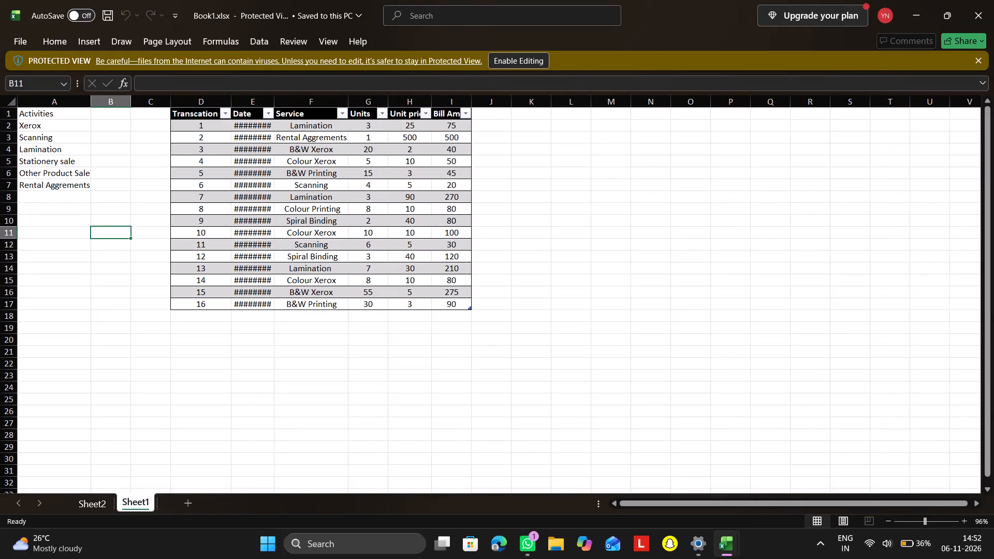
Enable editing for the protected workbook Book1.xlsx.
click(537, 64)
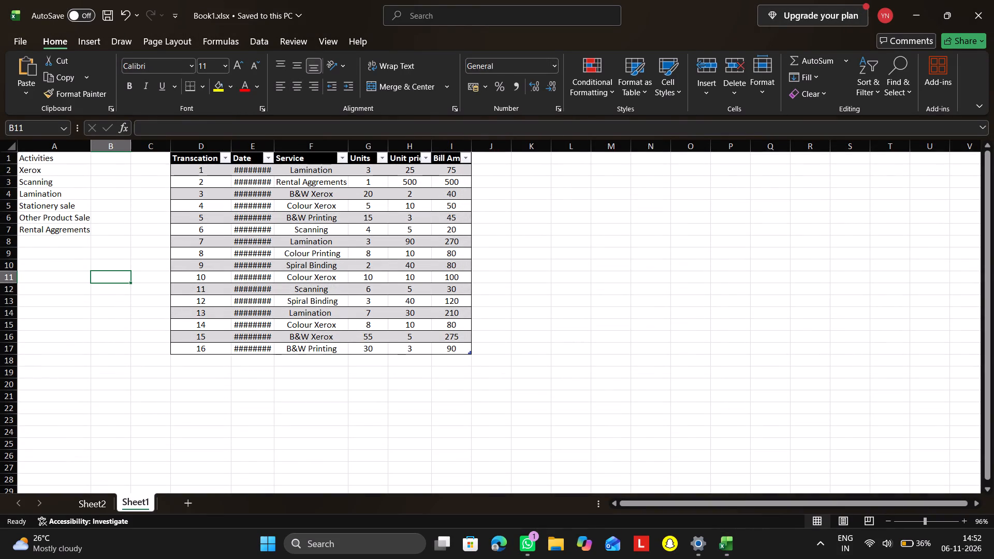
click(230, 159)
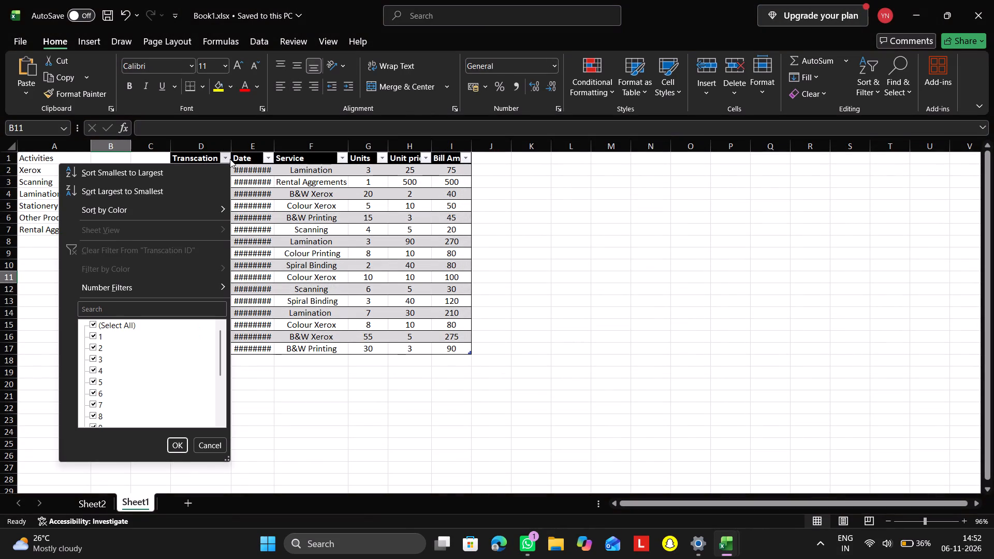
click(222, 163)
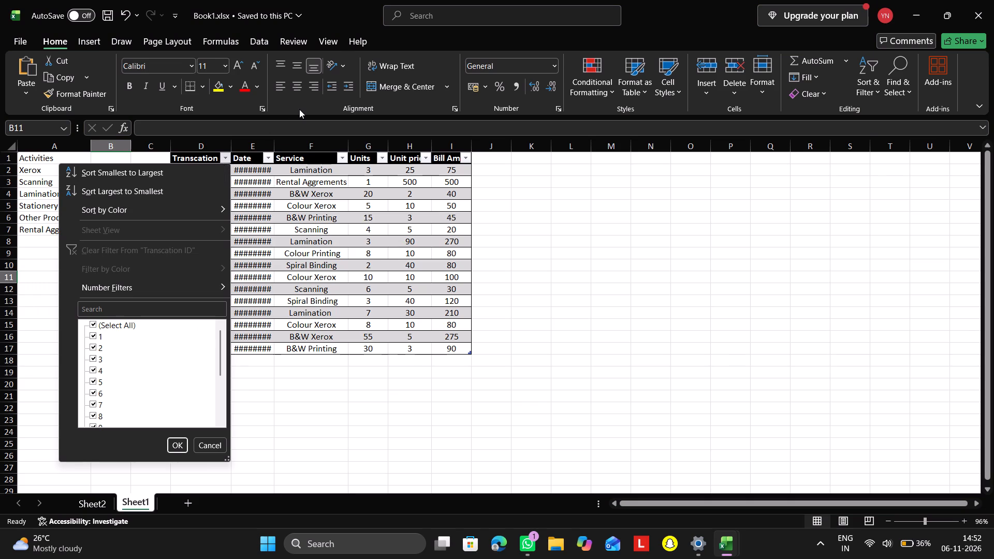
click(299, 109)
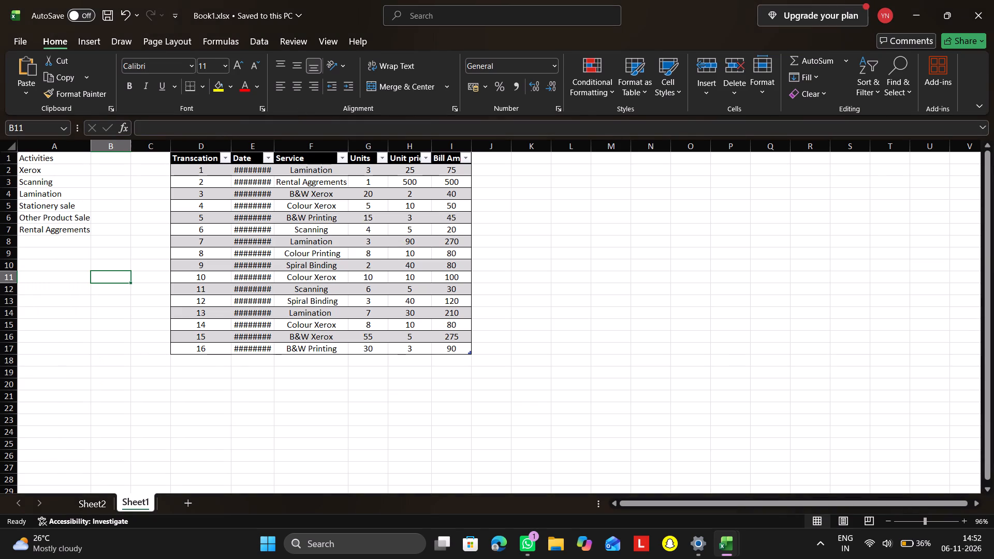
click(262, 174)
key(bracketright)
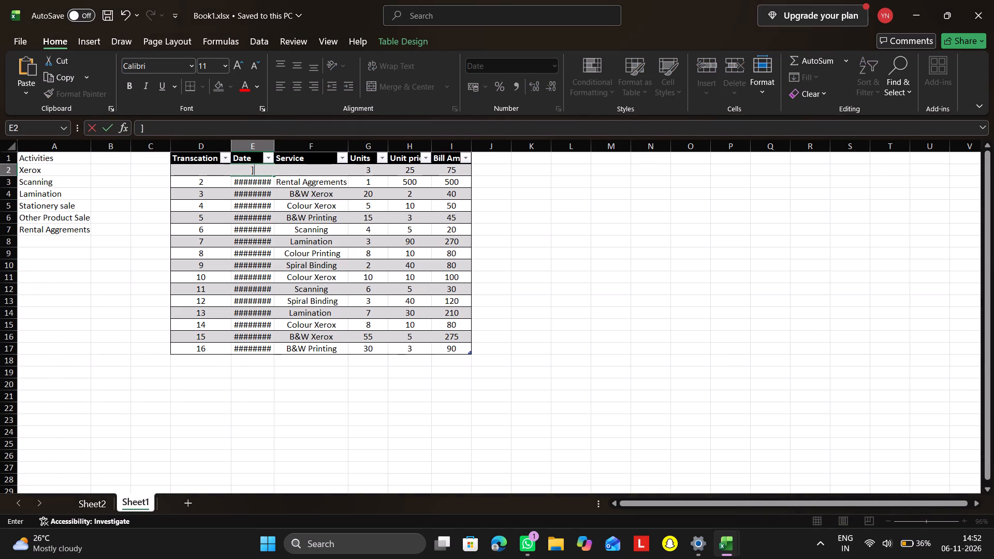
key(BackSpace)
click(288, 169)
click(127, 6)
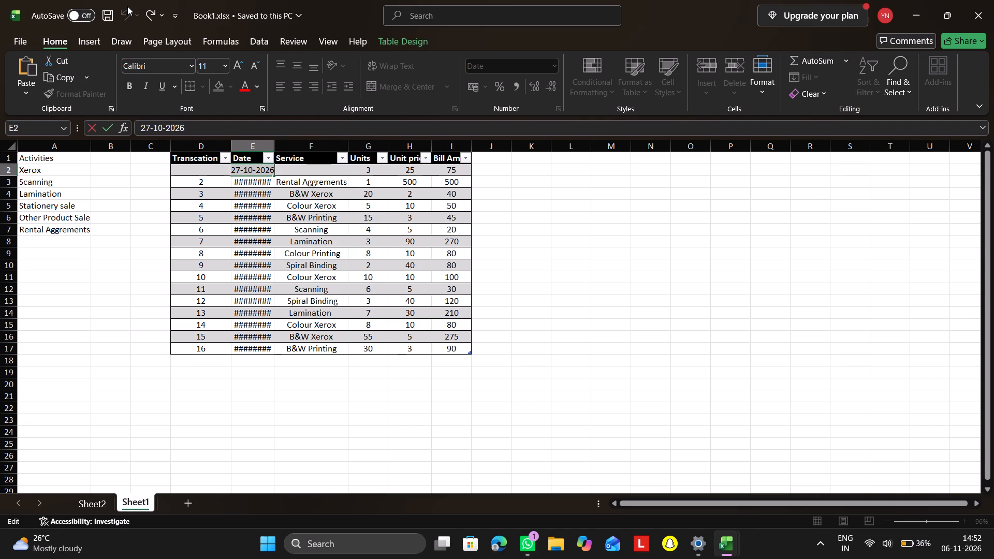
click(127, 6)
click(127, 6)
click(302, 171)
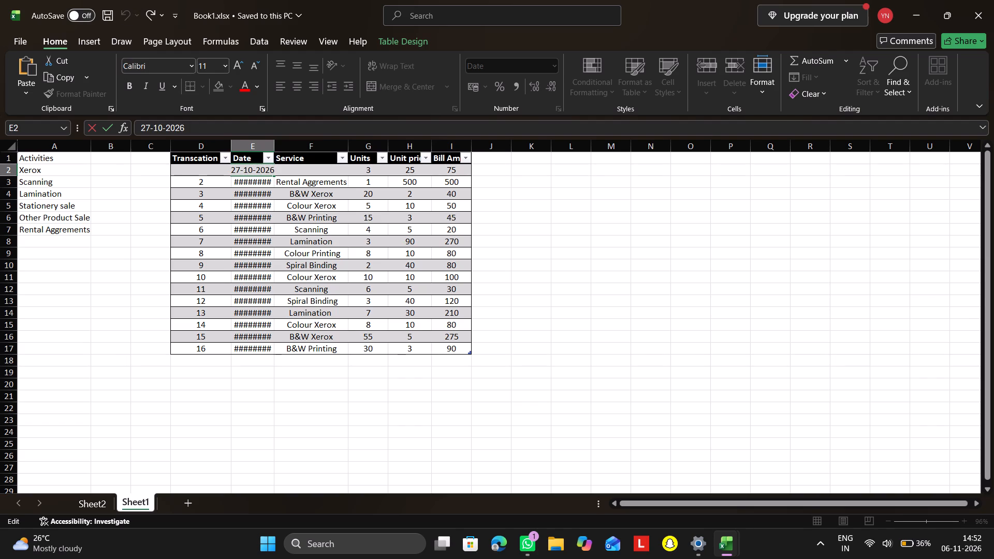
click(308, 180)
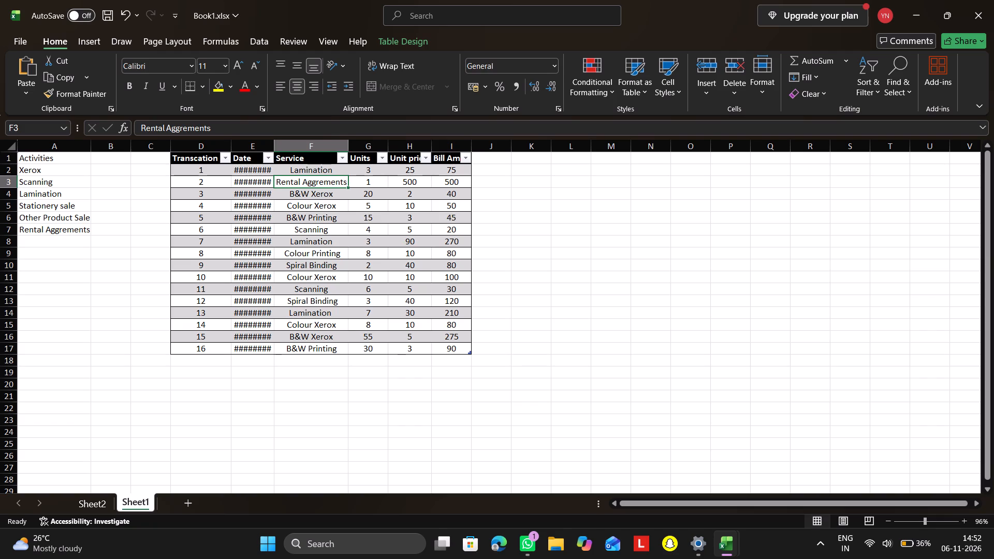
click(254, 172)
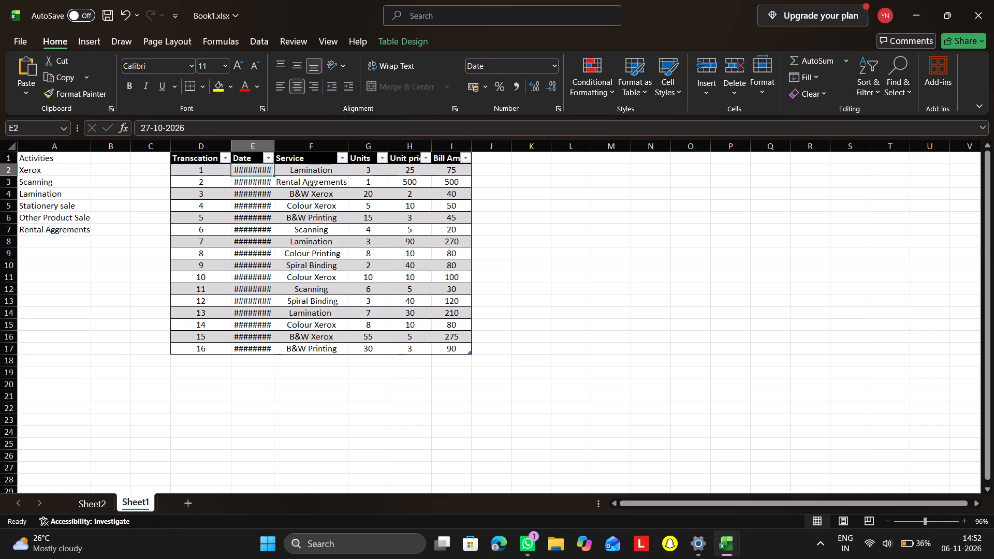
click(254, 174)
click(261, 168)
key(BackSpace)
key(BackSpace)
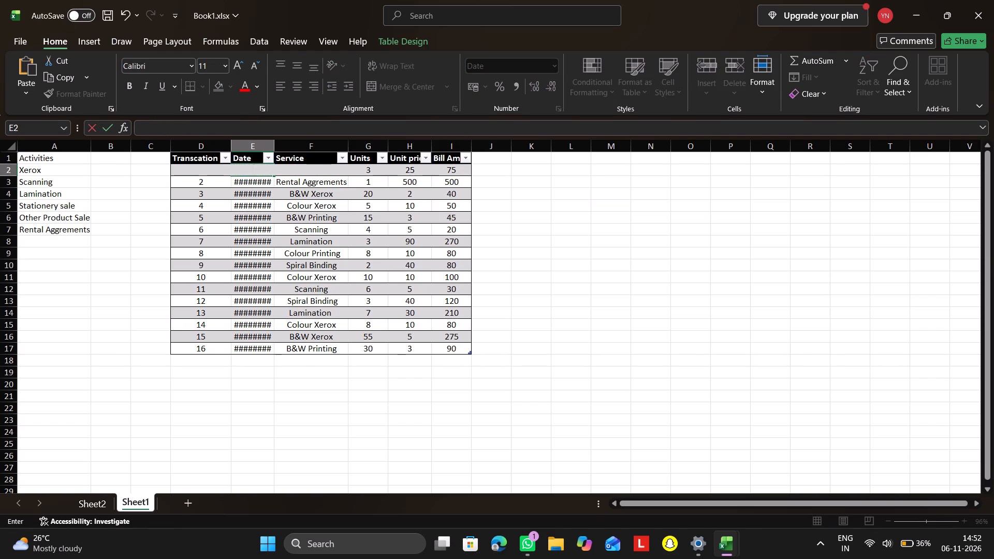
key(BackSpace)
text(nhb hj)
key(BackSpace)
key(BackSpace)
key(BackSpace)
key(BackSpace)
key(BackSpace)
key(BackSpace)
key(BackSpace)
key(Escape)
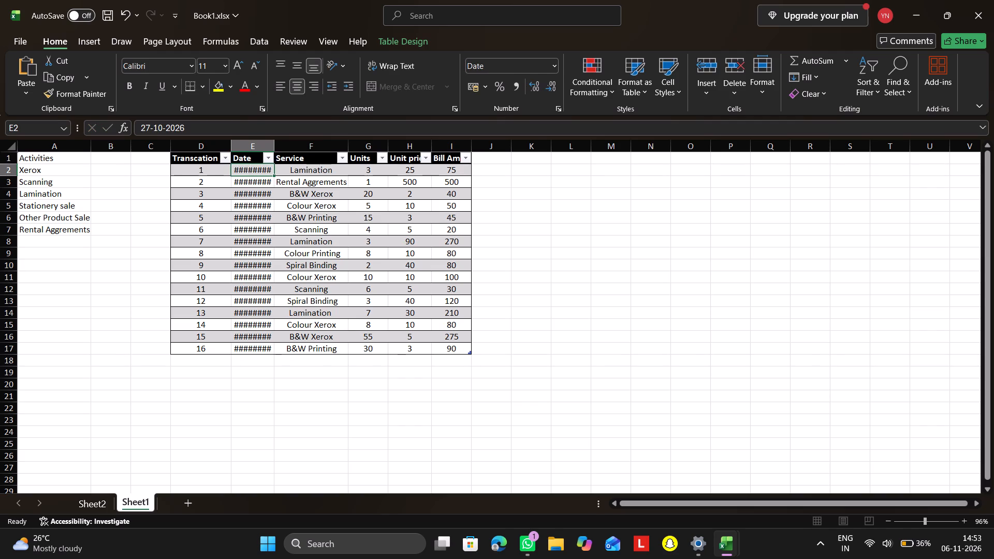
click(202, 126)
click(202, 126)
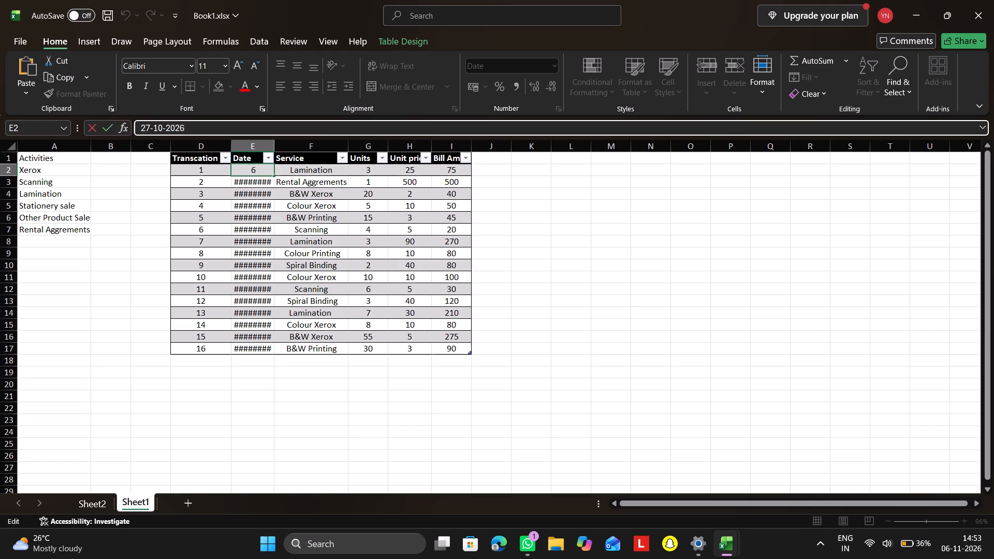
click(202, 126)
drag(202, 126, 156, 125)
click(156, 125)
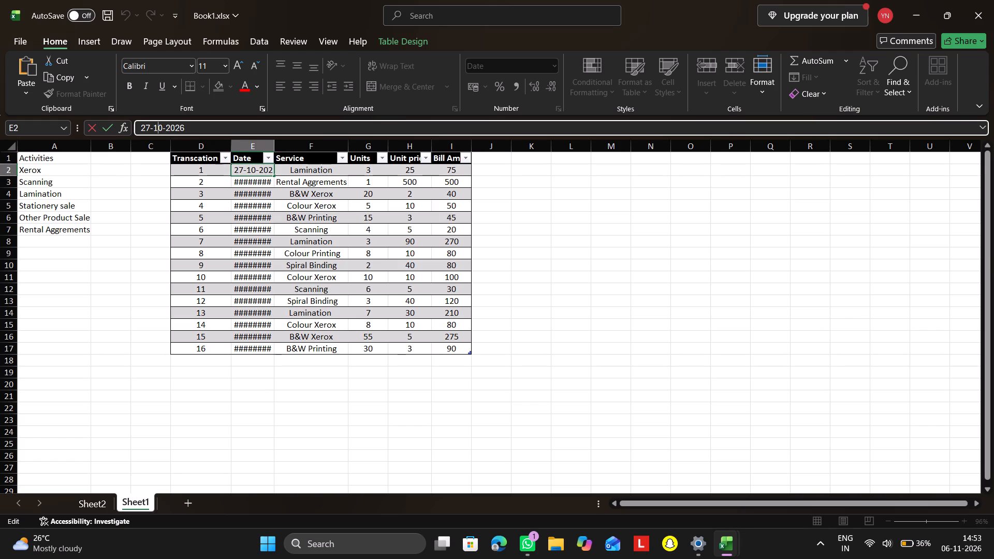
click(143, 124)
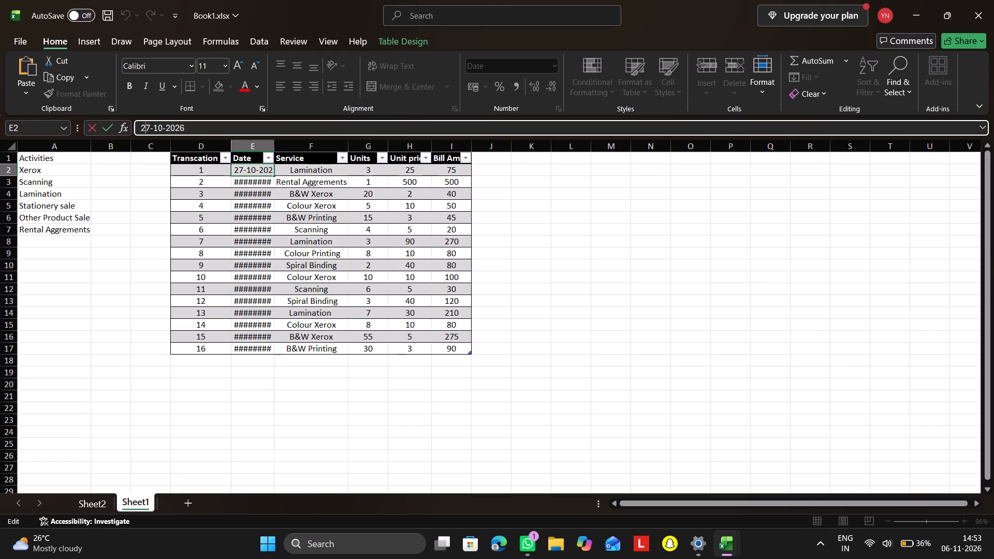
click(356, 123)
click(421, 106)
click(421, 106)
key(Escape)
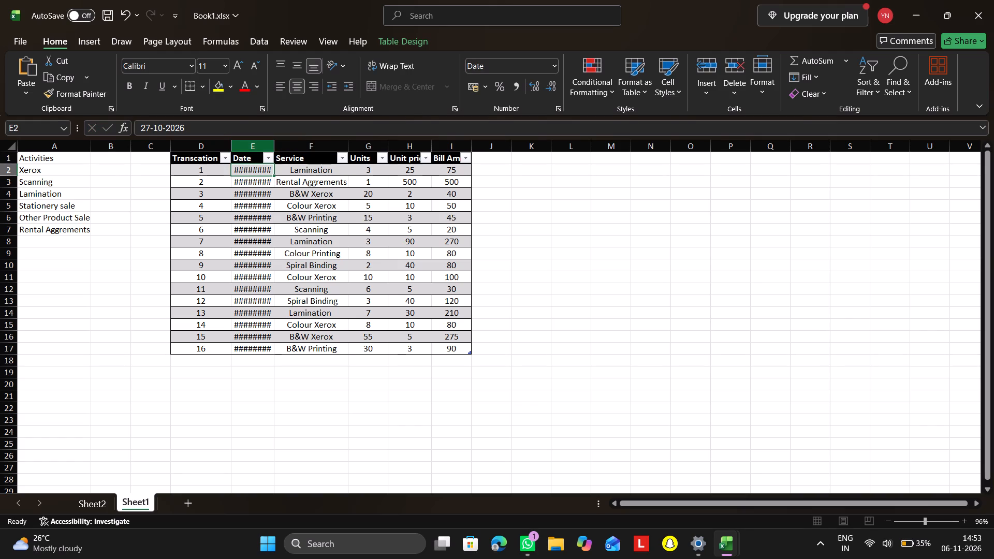
Widen the Date, Service, Units, Unit price and Bill Amt columns so their dates and headers fit.
drag(274, 152, 300, 151)
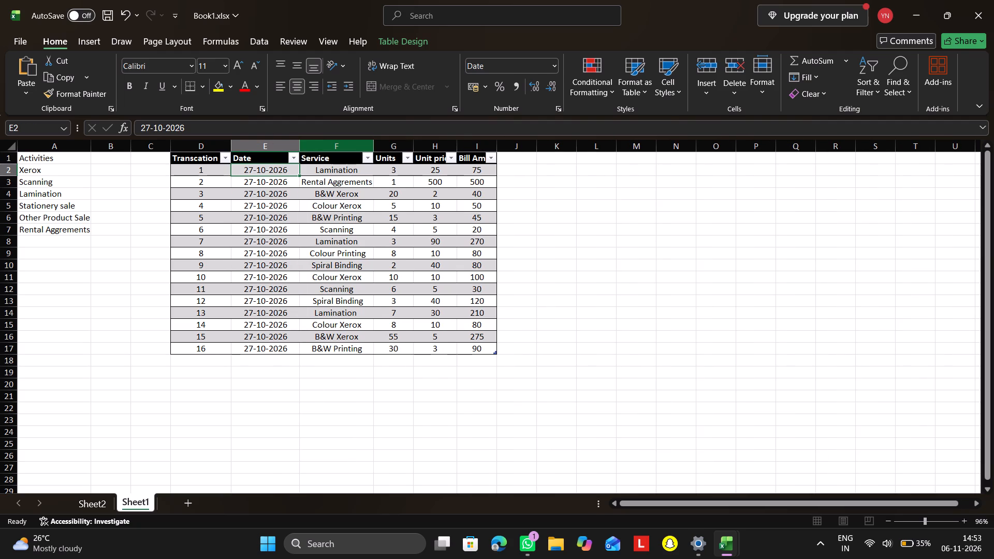
drag(374, 141, 420, 136)
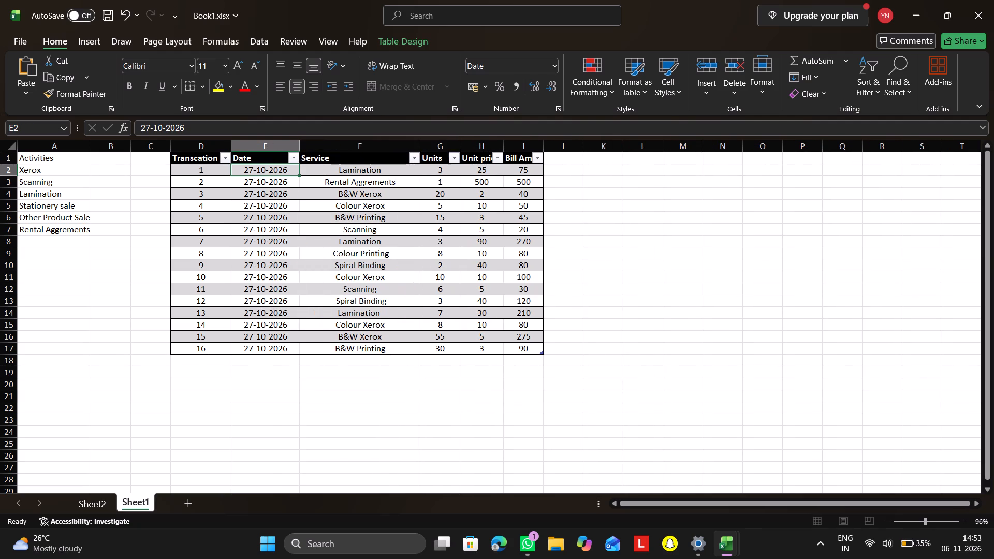
drag(460, 146, 480, 146)
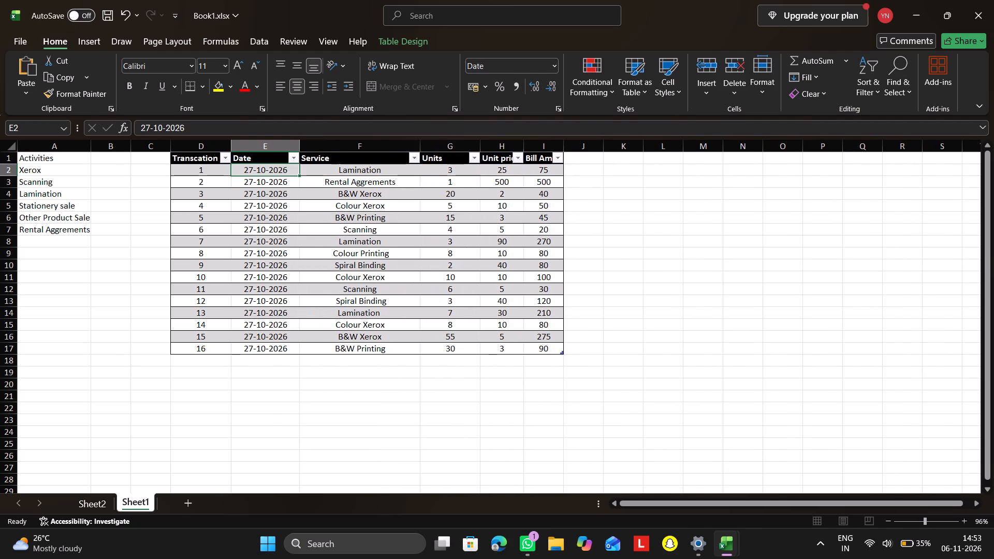
drag(523, 146, 538, 143)
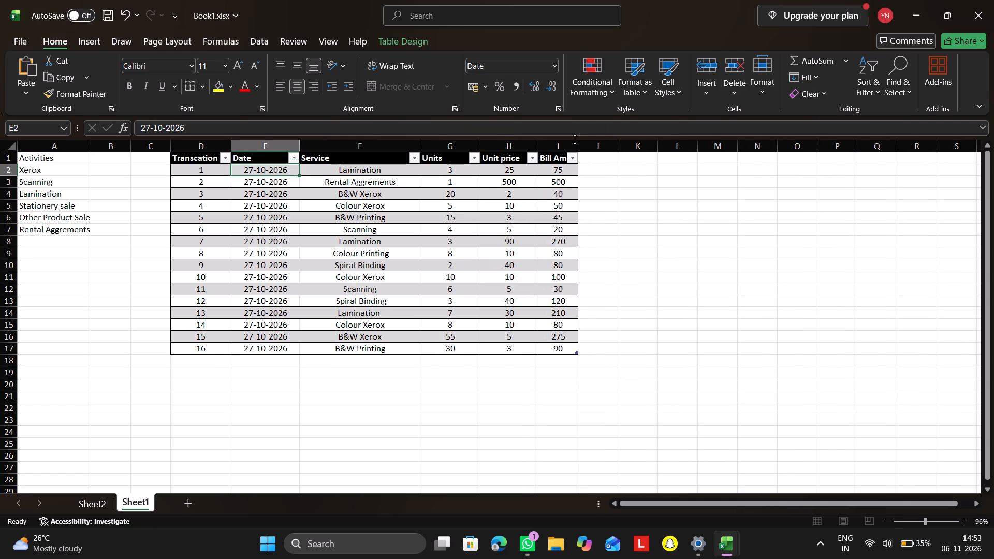
drag(581, 141, 603, 143)
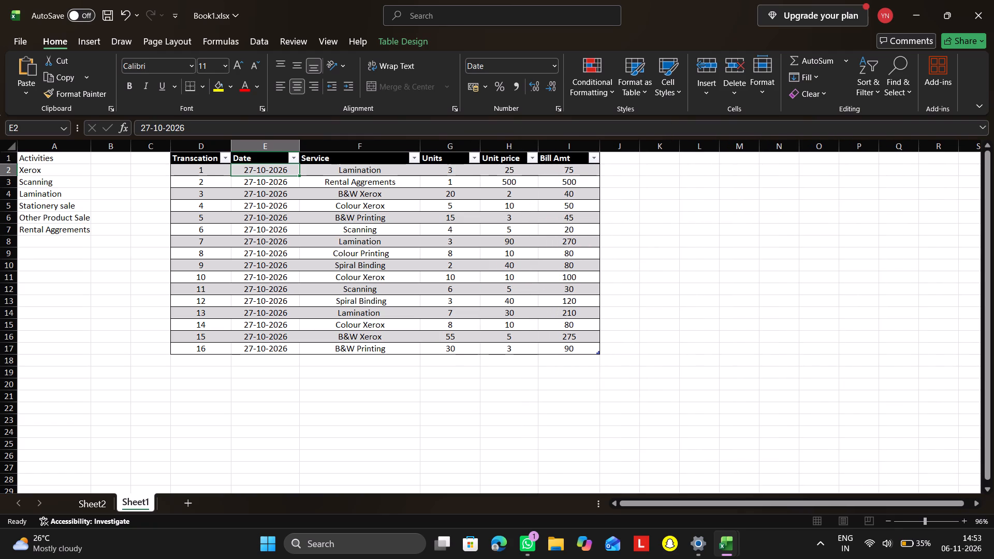
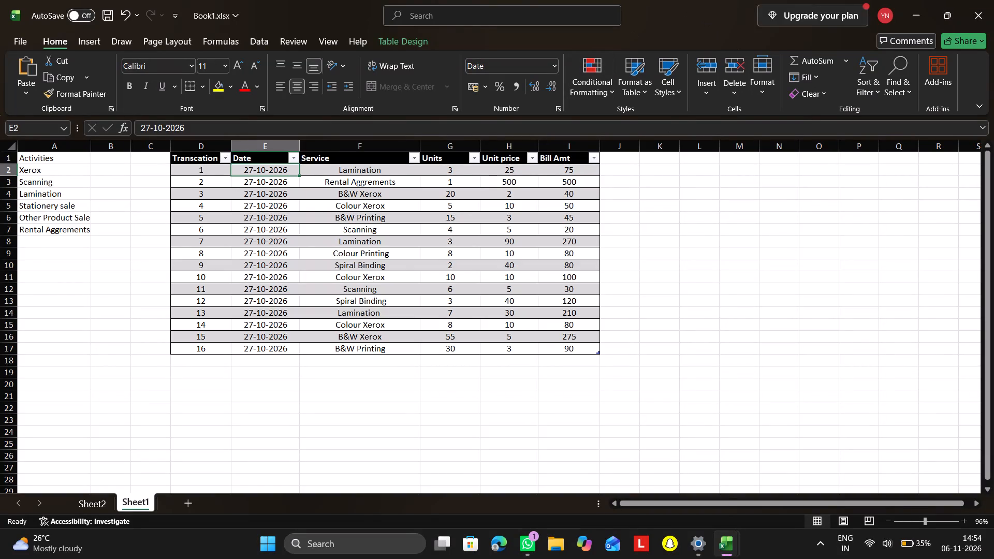
Widen column K, in the empty area beside the transaction table, to more than twice its width.
drag(679, 142, 743, 154)
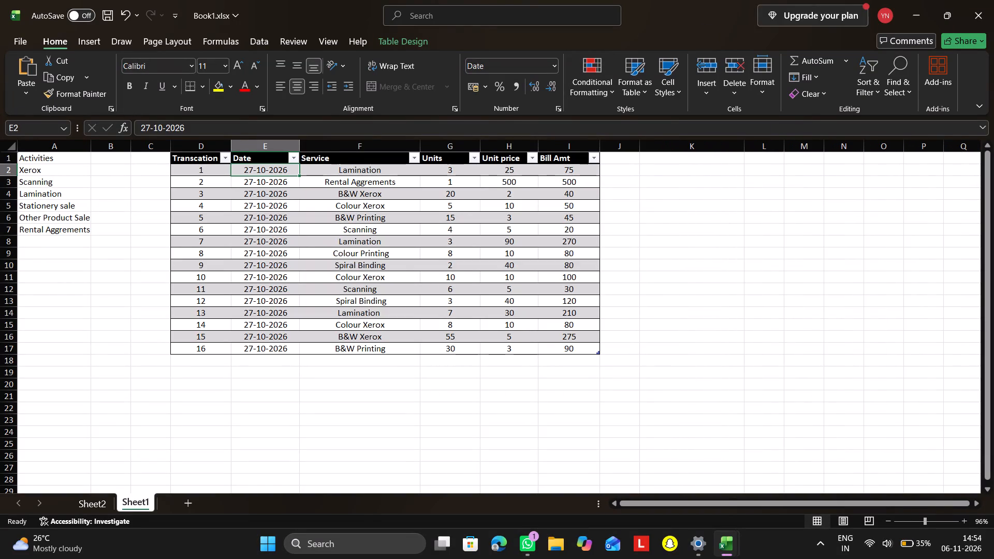
Enter the question "From total sales how much is the contribution of rental agreements" in cell K2.
click(669, 164)
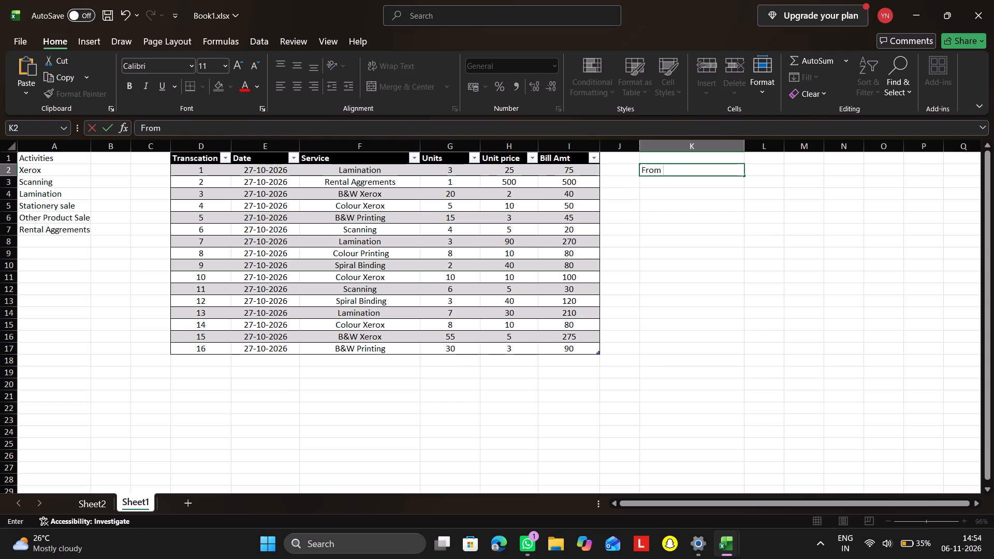
text(total sak)
key(BackSpace)
text(les)
key(space)
text(how much is)
key(space)
text(the)
key(space)
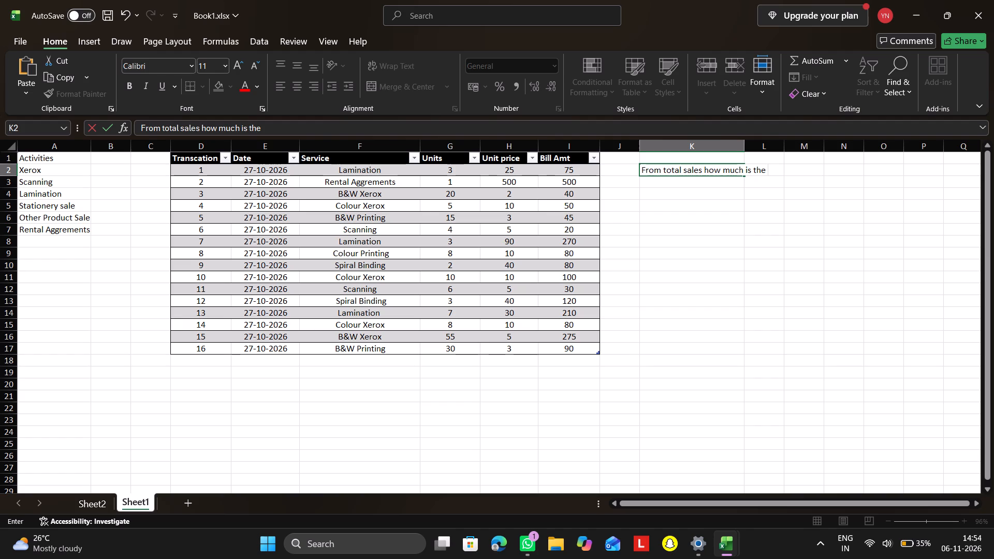
text(contribution)
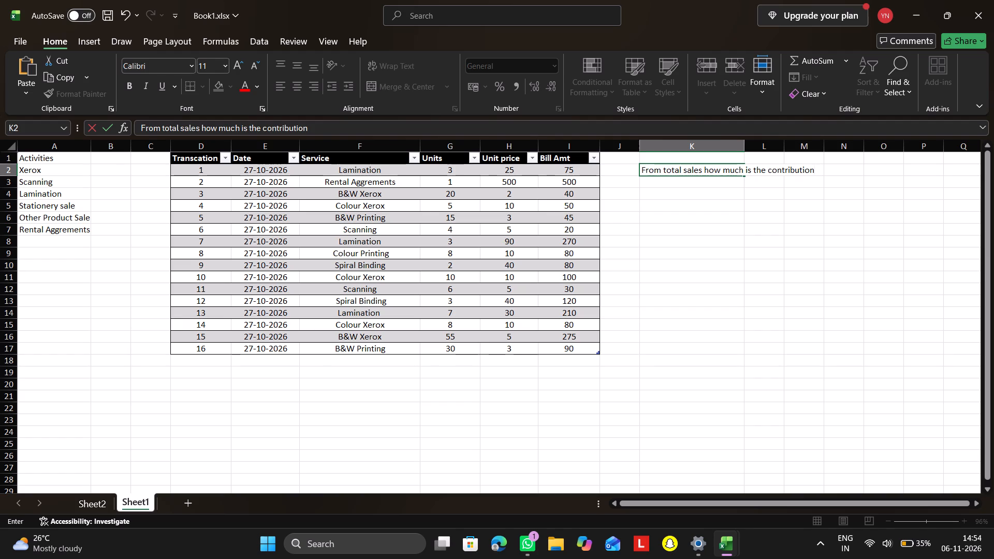
key(space)
text(of rental agreementes)
key(space)
key(BackSpace)
key(BackSpace)
key(BackSpace)
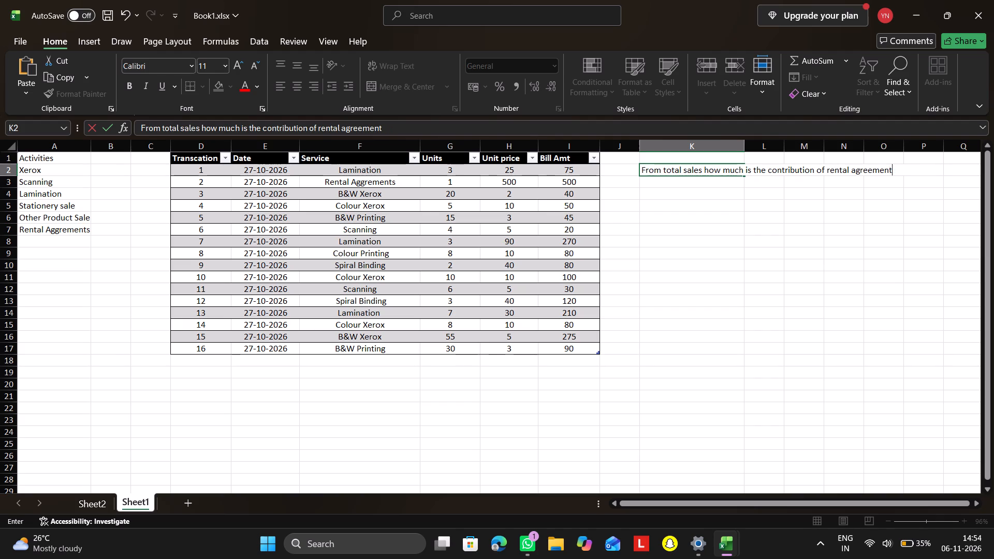
key(s)
Enter the text "Total Sales=Sum" in cell K5, below the question.
click(705, 210)
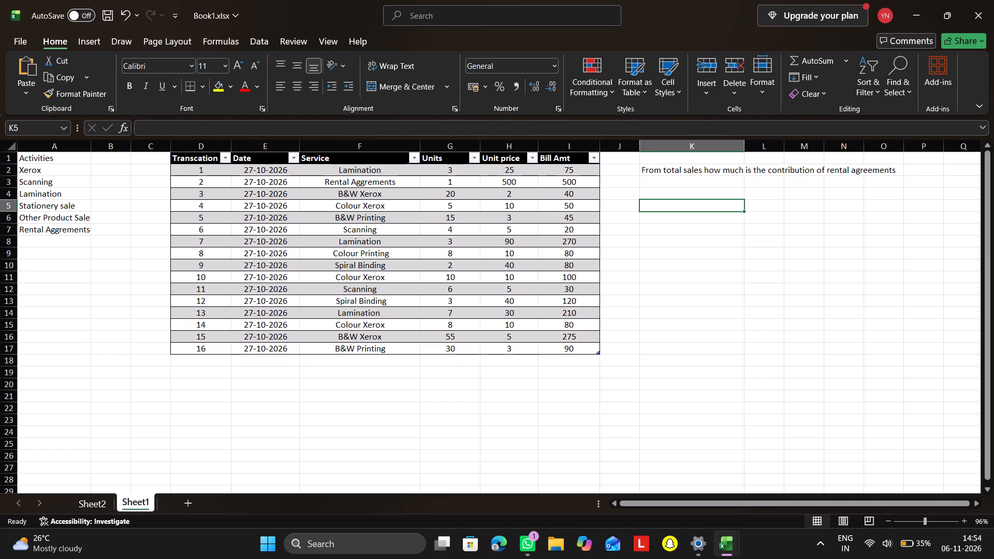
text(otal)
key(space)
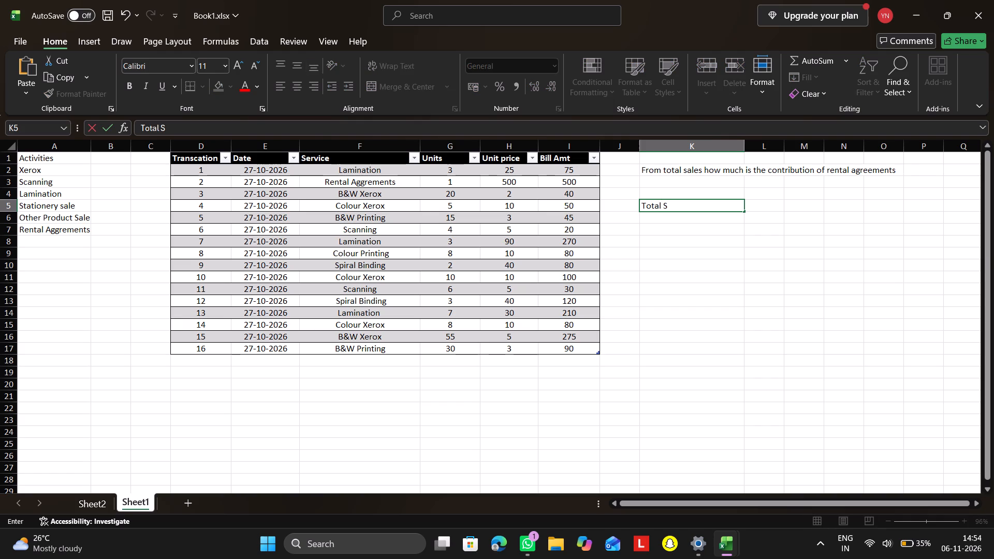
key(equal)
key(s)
Complete the entry in cell K5 so it reads "Total Sales=Sum(".
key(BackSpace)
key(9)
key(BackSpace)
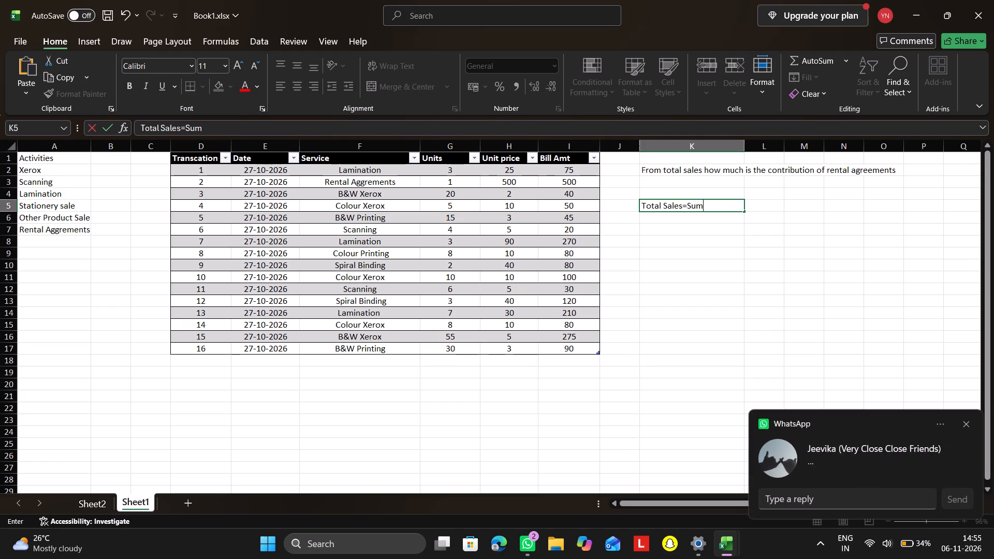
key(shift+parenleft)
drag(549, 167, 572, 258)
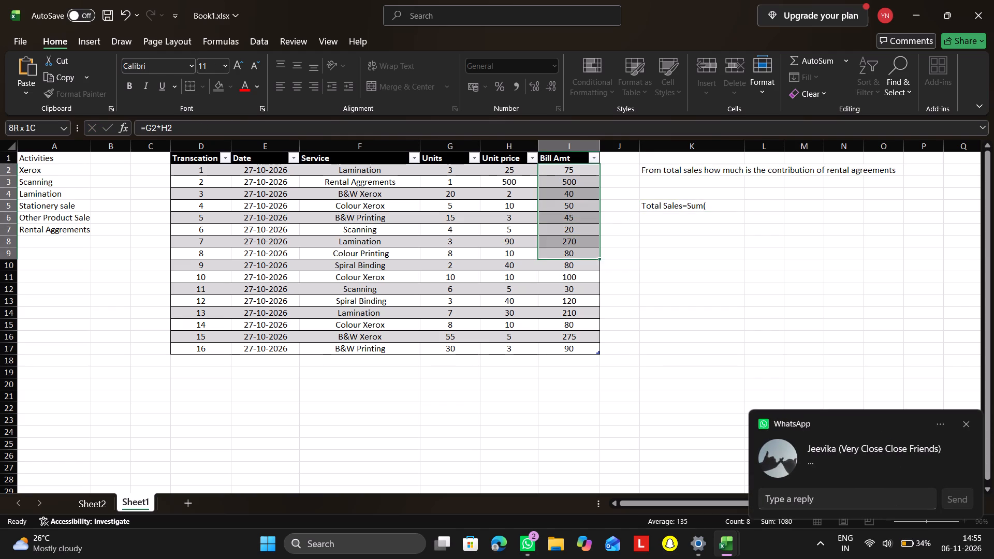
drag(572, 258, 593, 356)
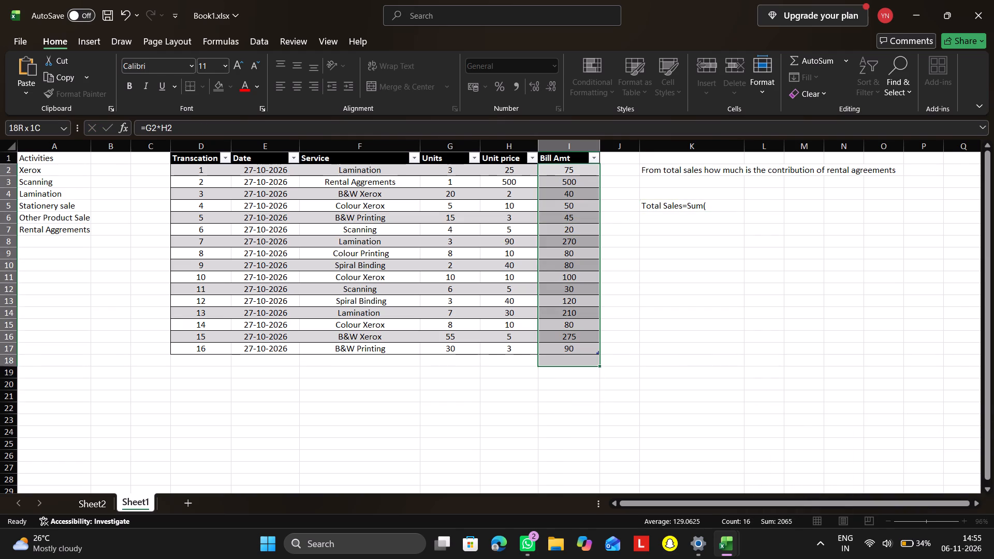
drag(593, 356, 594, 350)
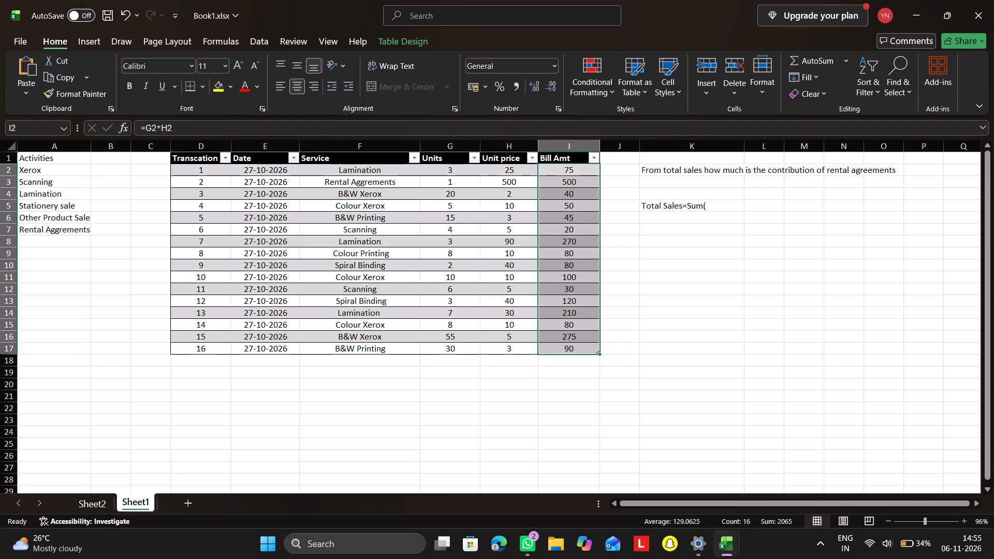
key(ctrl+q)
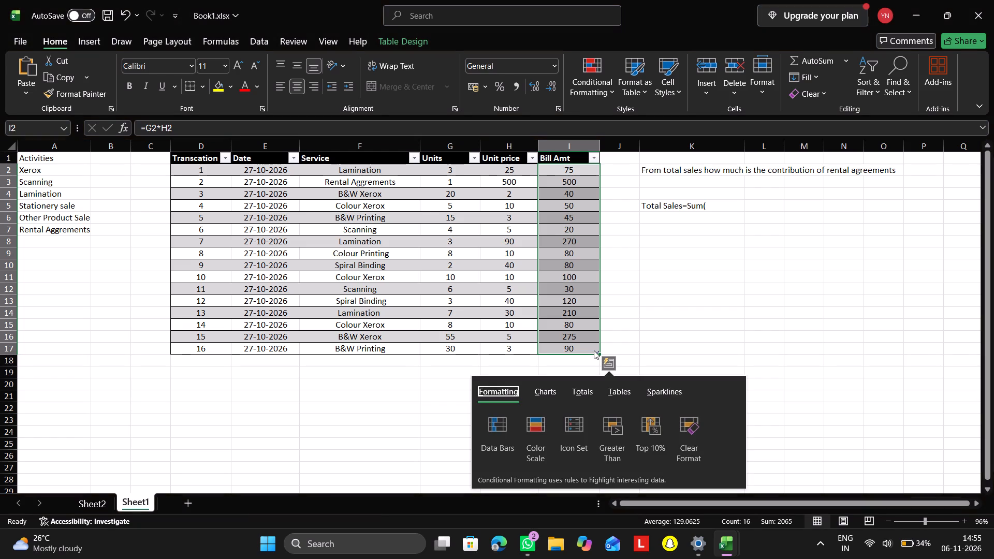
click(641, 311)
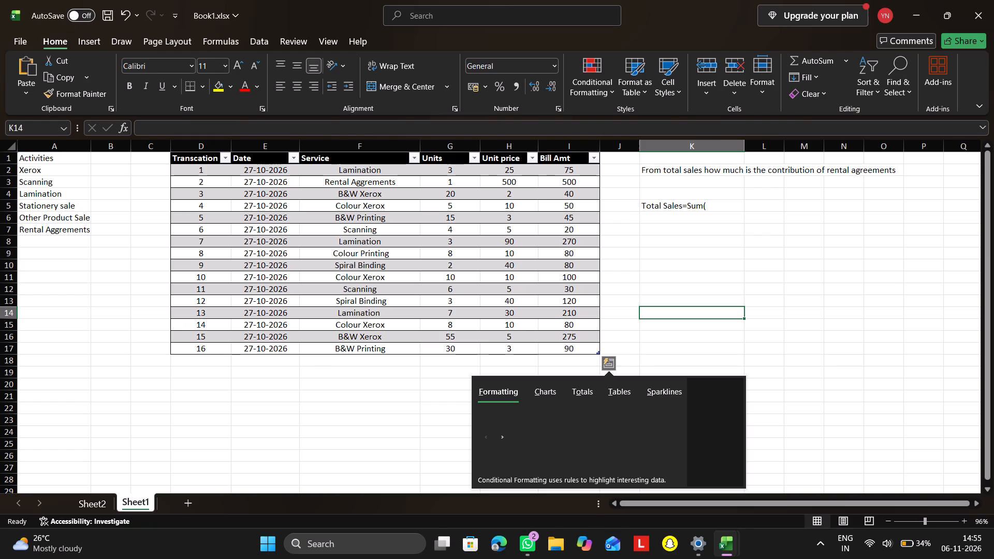
Select all the Bill Amt values in the transaction table, cells I2 to I17.
drag(539, 168, 572, 254)
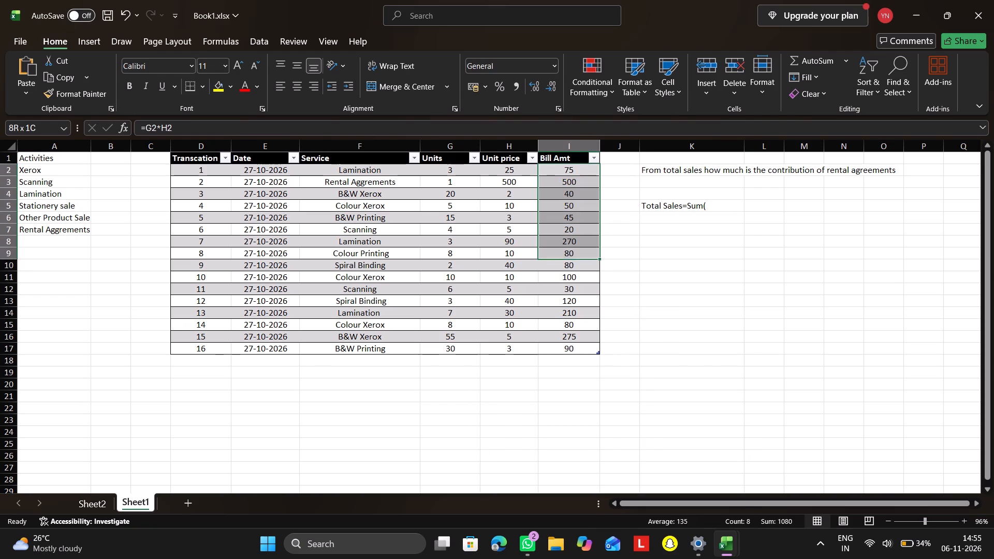
drag(572, 254, 571, 347)
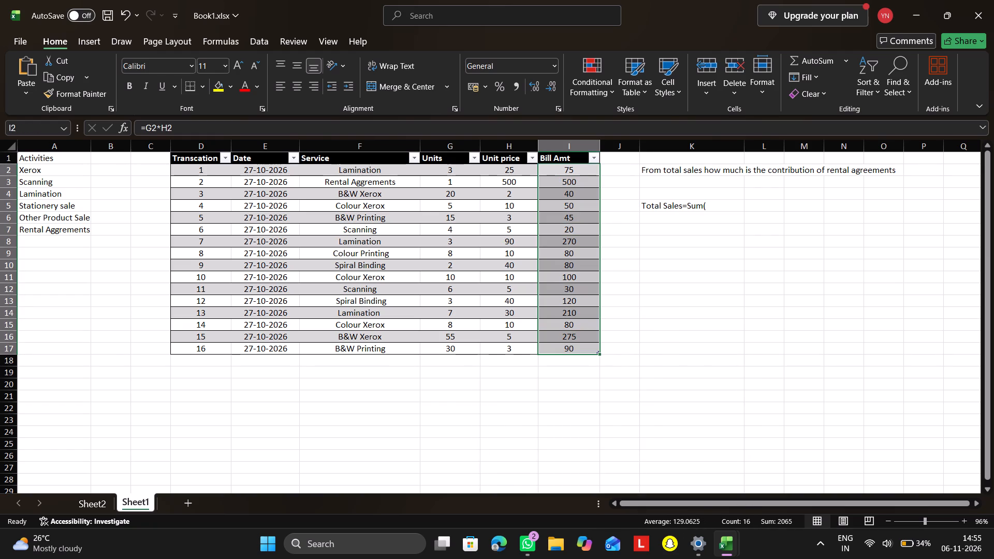
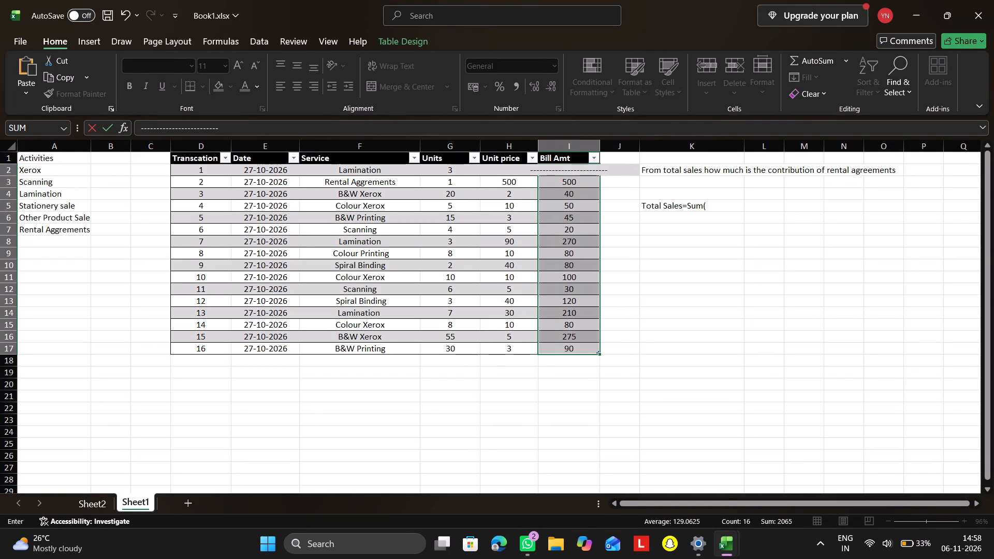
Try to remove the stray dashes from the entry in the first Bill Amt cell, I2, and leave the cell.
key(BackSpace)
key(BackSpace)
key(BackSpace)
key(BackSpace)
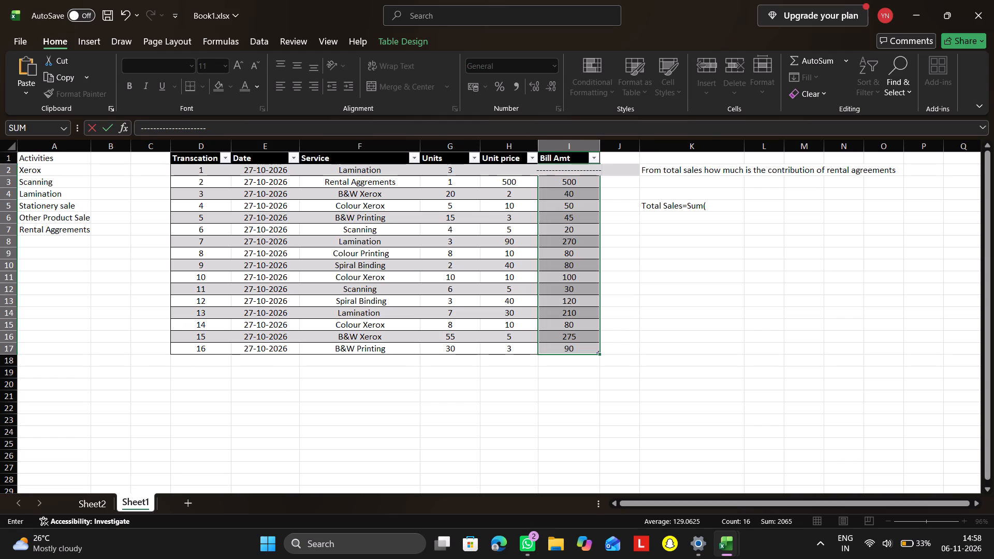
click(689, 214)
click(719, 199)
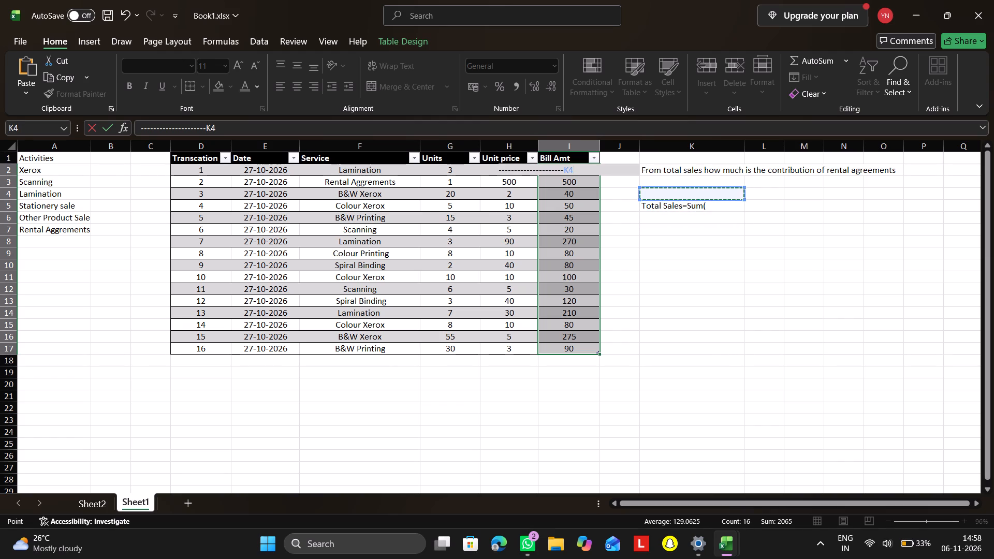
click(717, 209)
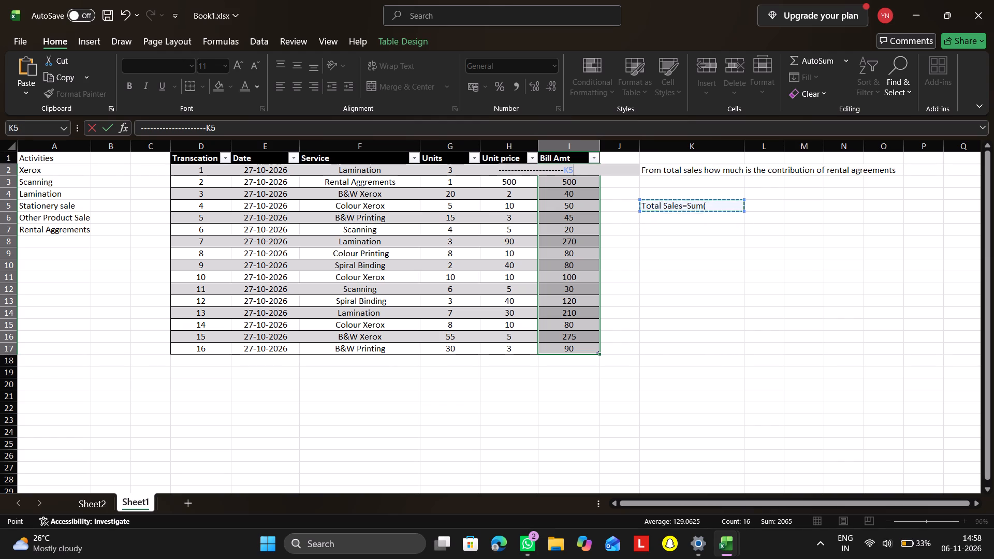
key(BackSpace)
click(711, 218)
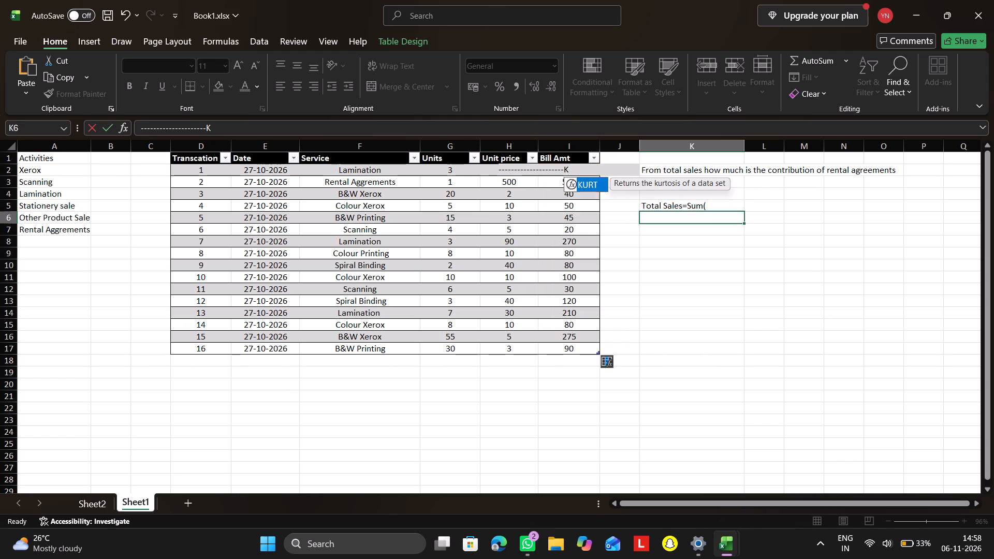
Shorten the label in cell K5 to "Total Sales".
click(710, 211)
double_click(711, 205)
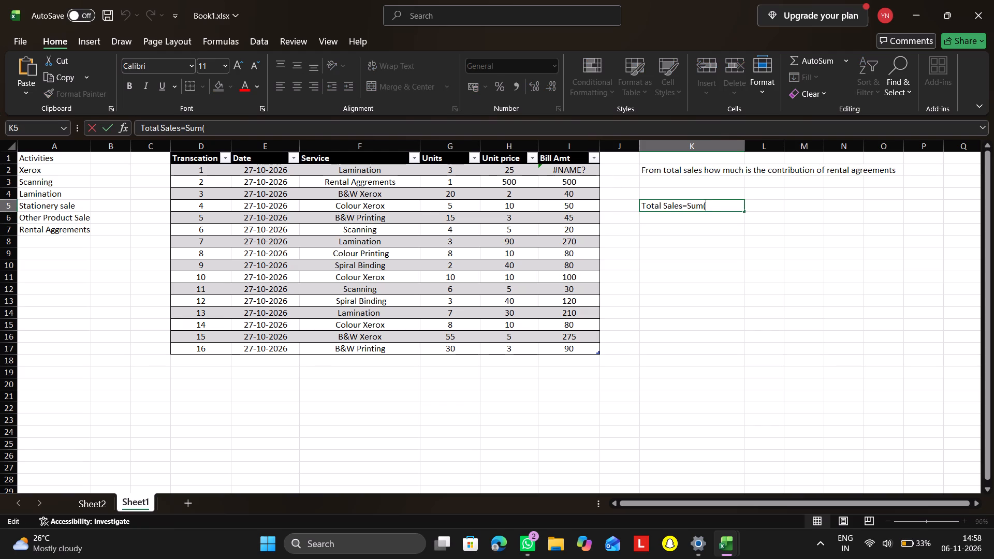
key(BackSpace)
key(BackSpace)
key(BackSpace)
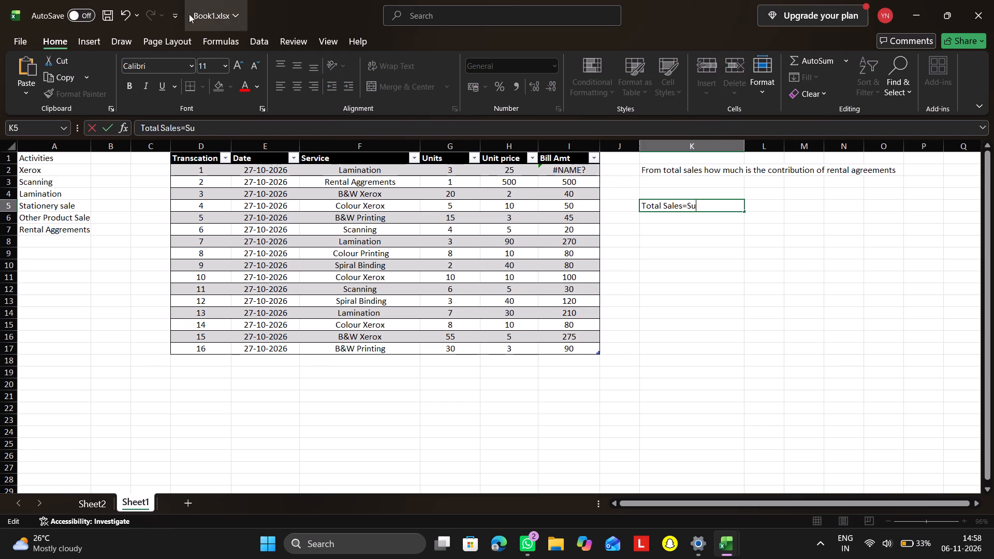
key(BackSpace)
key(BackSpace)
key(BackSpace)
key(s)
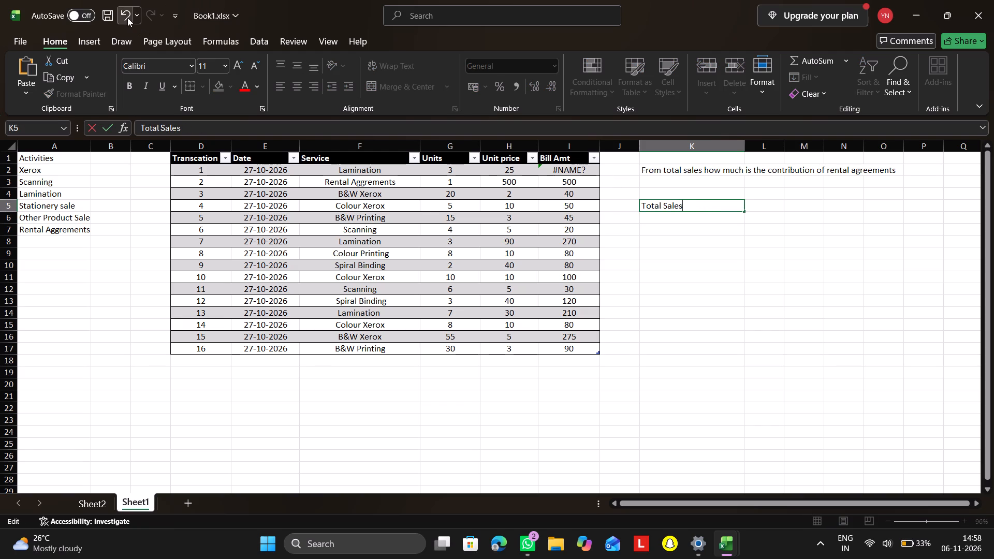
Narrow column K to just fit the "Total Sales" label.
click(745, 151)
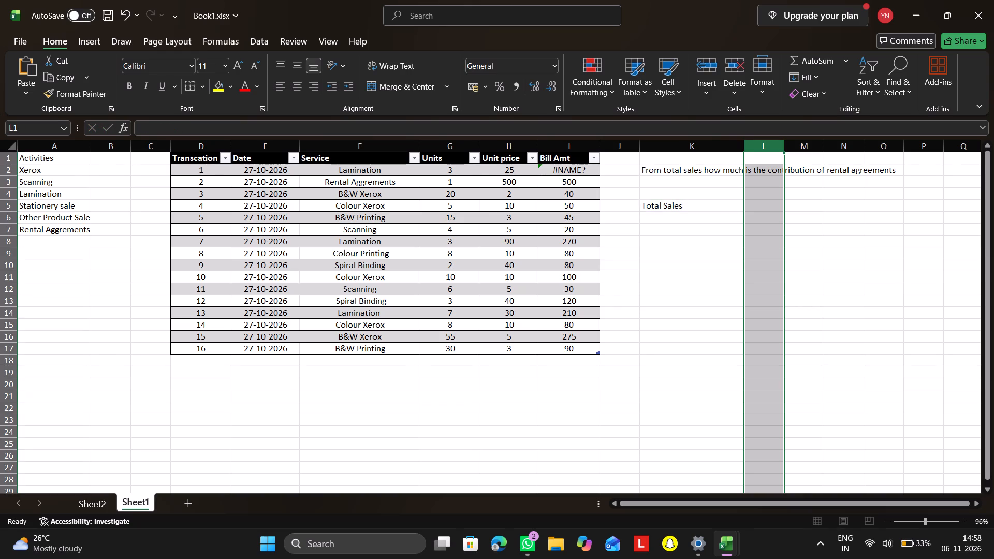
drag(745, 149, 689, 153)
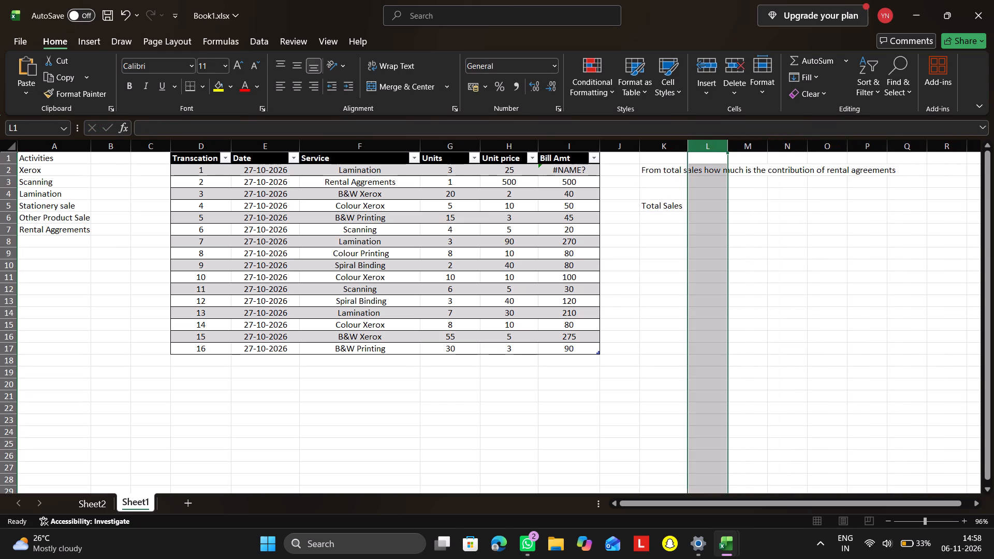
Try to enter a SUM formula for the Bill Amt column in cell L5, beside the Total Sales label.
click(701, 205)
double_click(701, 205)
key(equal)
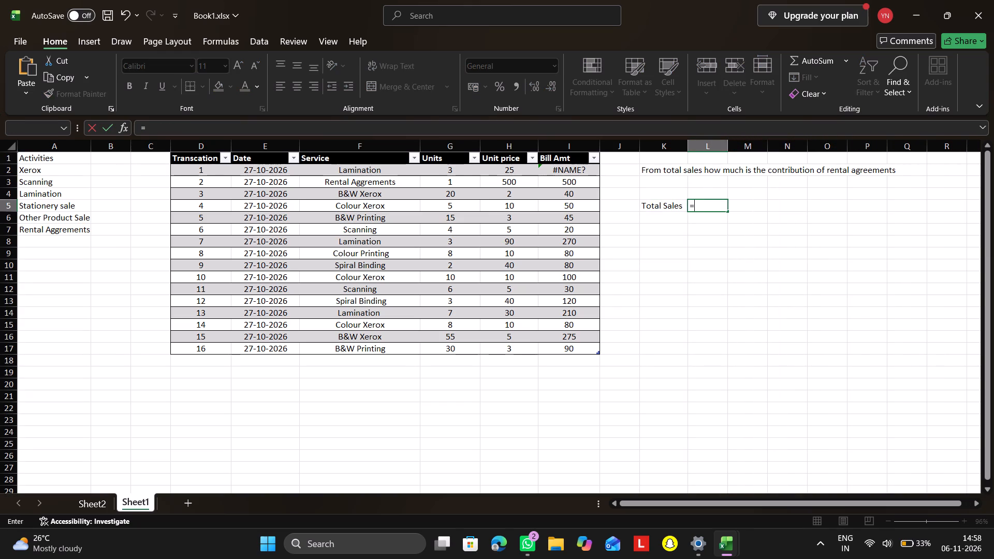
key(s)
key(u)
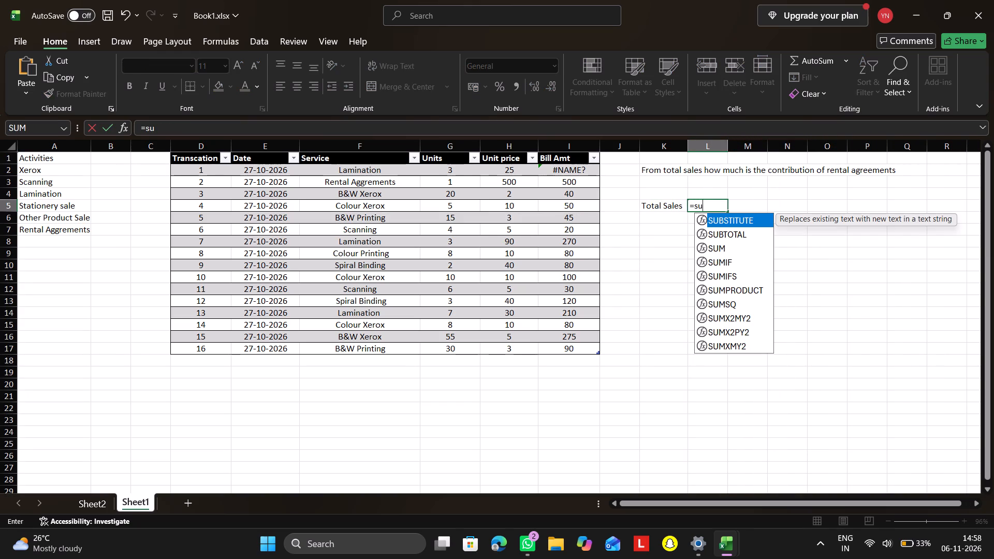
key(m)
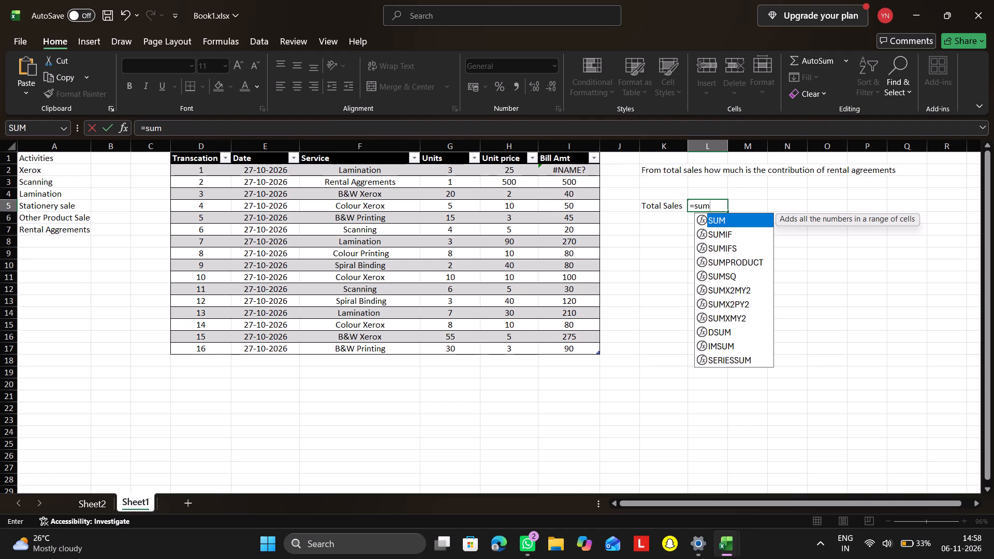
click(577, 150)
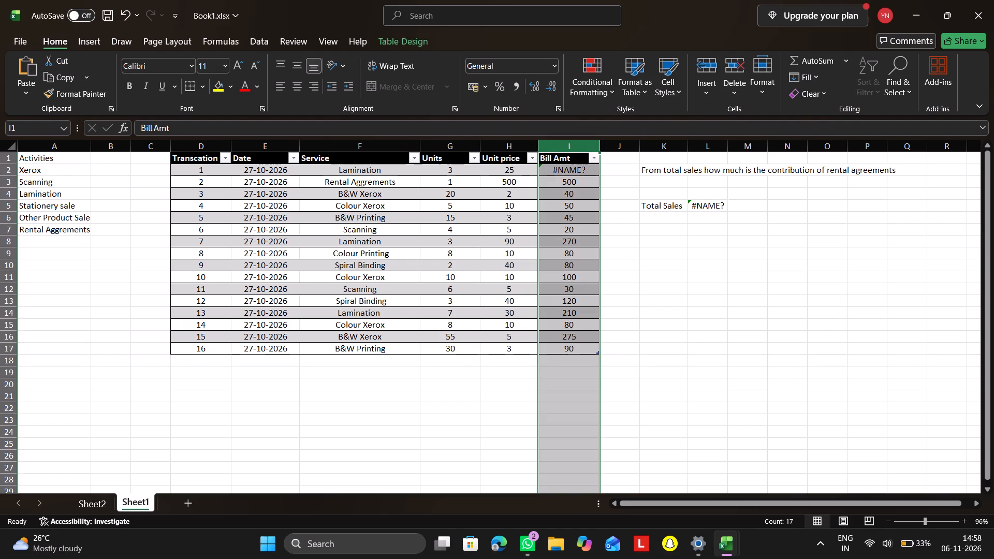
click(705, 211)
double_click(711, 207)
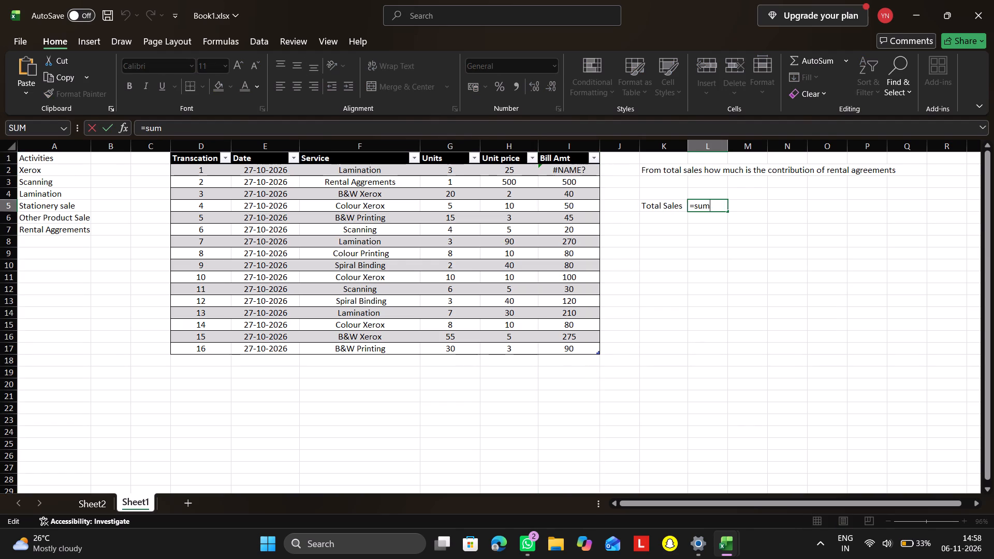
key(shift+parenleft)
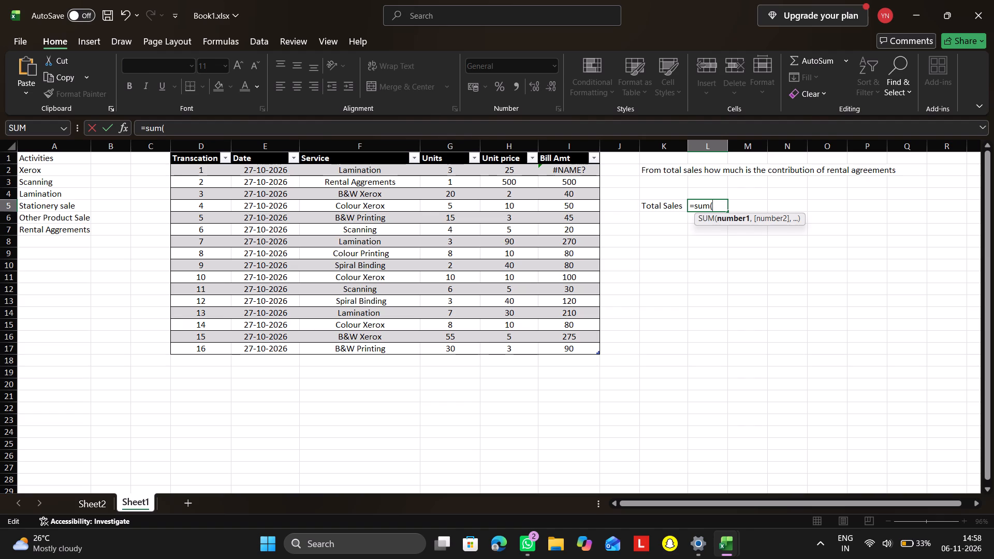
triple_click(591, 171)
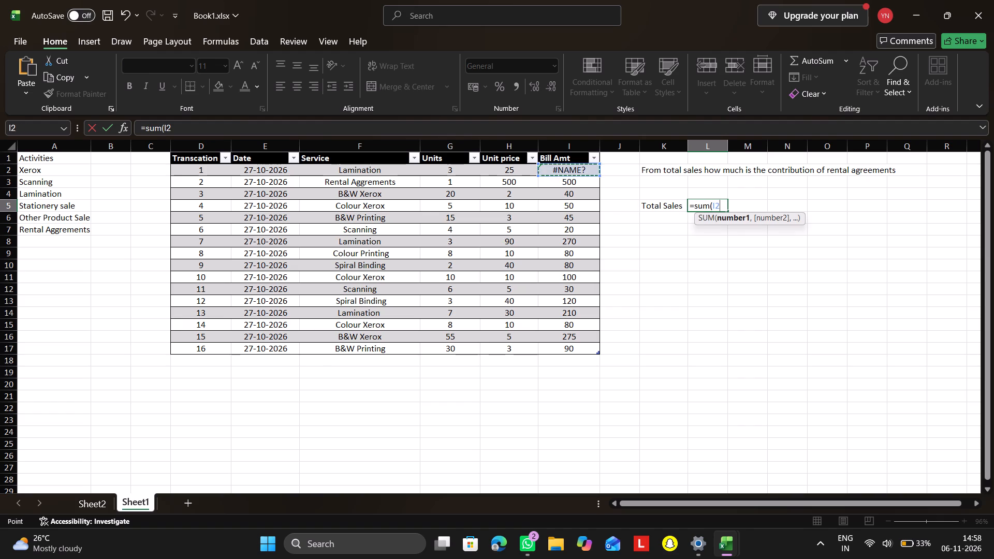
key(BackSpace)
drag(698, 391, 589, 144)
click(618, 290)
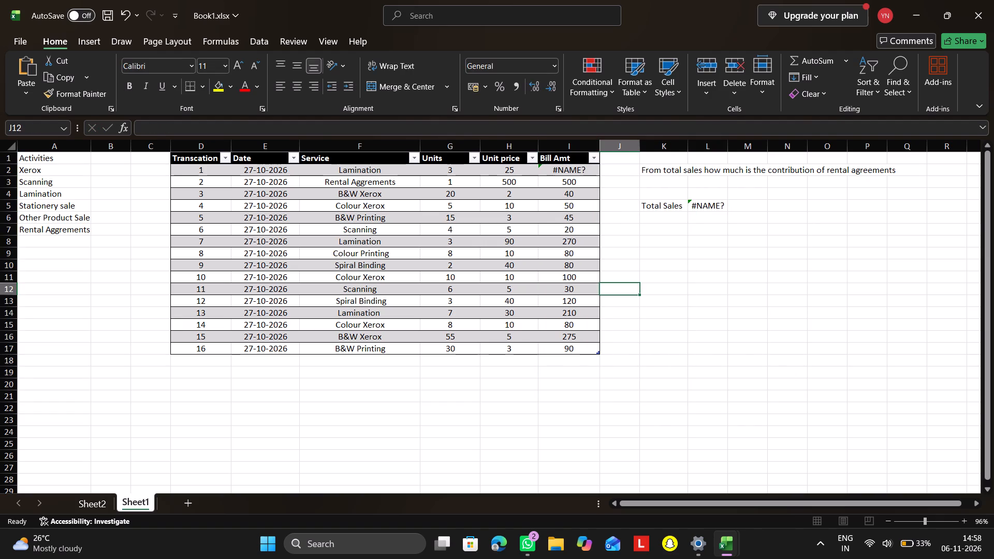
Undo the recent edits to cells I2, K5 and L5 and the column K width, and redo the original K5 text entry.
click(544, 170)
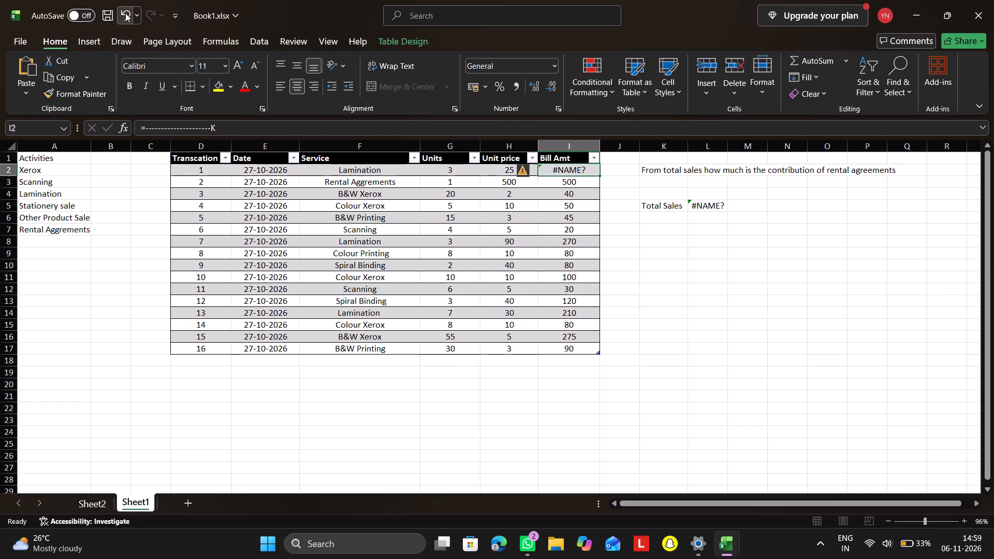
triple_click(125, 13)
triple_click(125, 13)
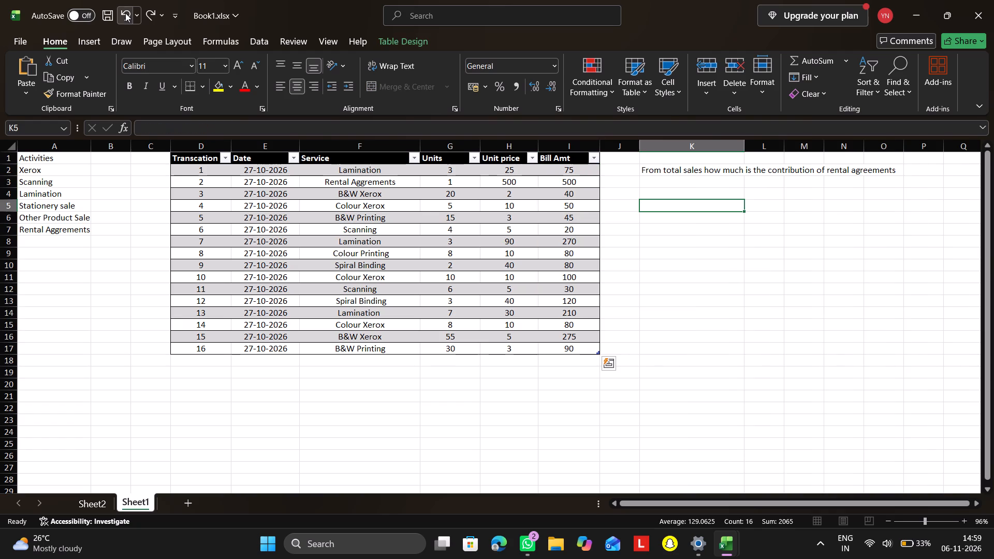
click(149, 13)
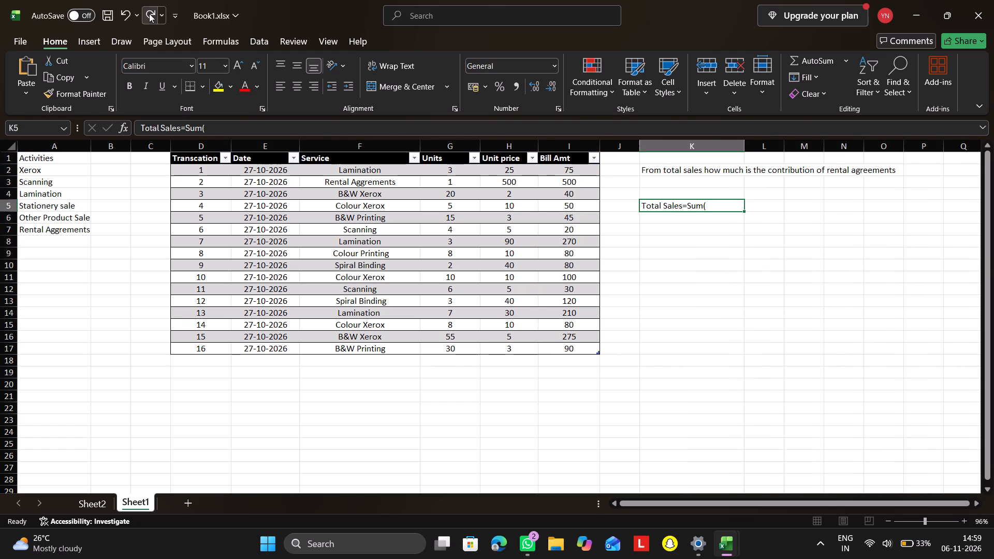
Replace the text in cell K5 with the label "total sales".
key(BackSpace)
key(BackSpace)
key(BackSpace)
key(BackSpace)
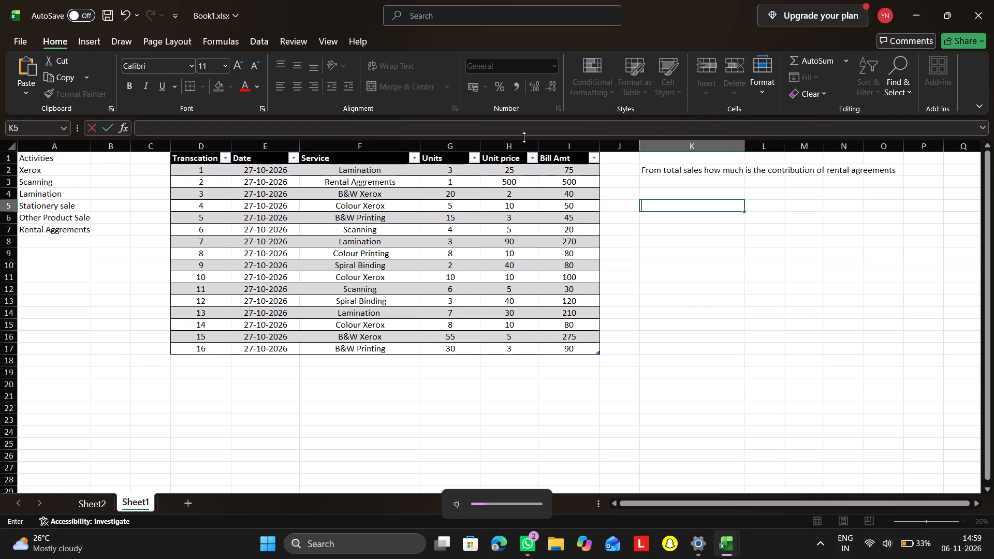
click(670, 209)
text(from)
key(space)
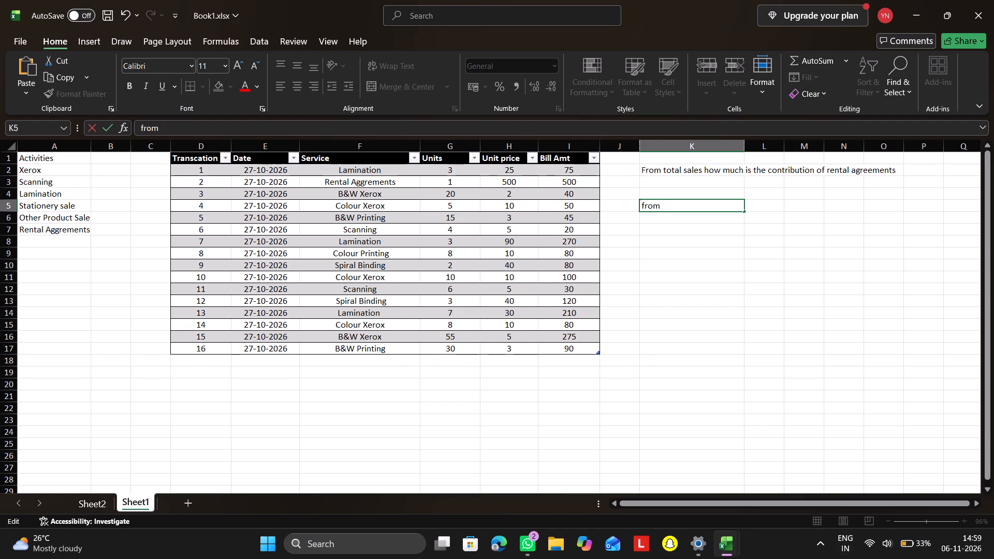
key(BackSpace)
key(BackSpace)
key(BackSpace)
key(BackSpace)
key(BackSpace)
text(total sales)
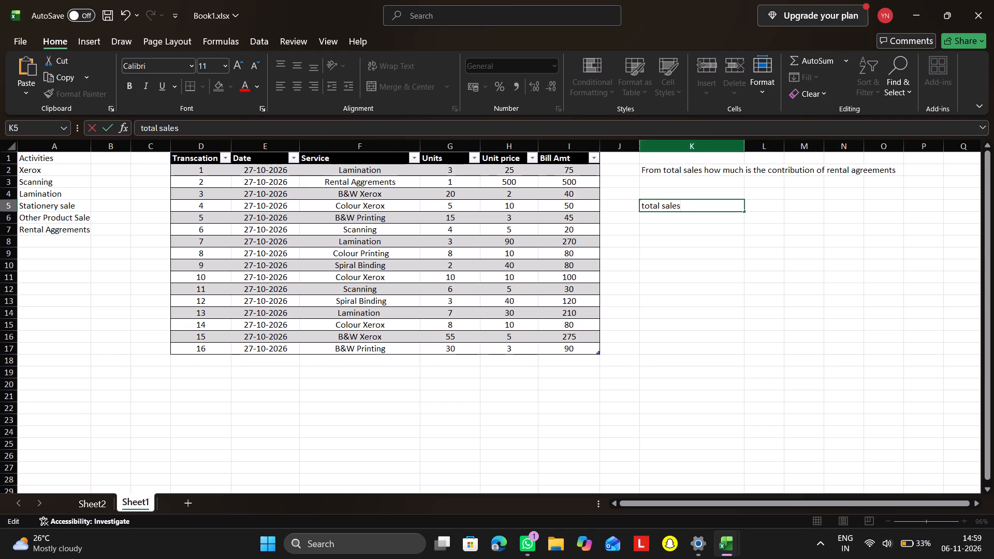
Narrow column K to just fit the "total sales" label.
click(743, 151)
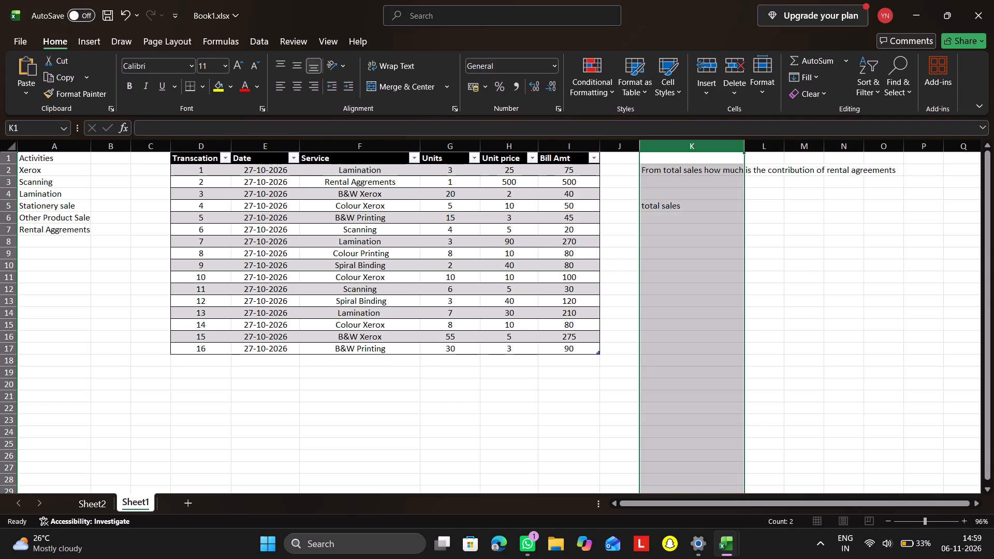
drag(743, 151, 685, 163)
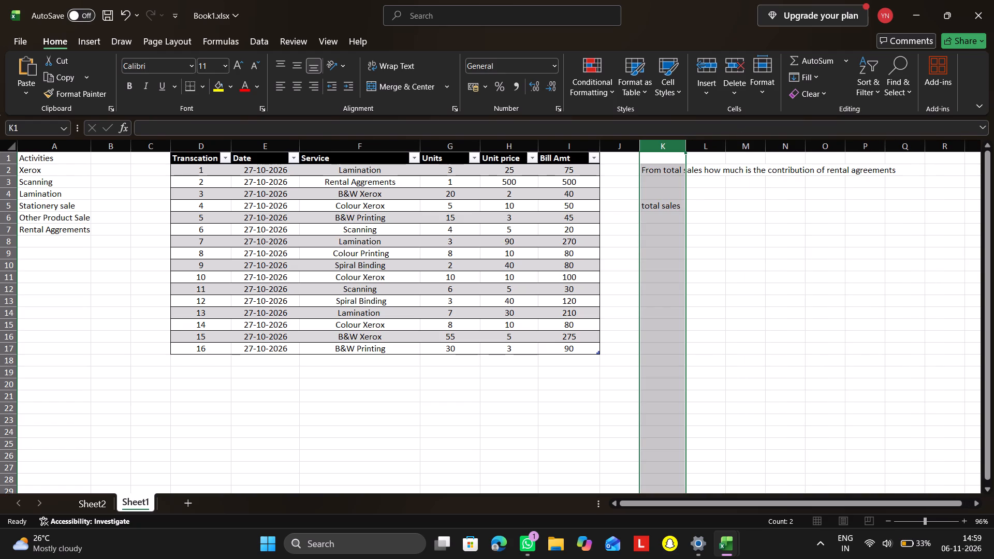
Enter a SUM formula in cell L5 that totals the whole Bill Amt column, I:I.
triple_click(704, 210)
key(equal)
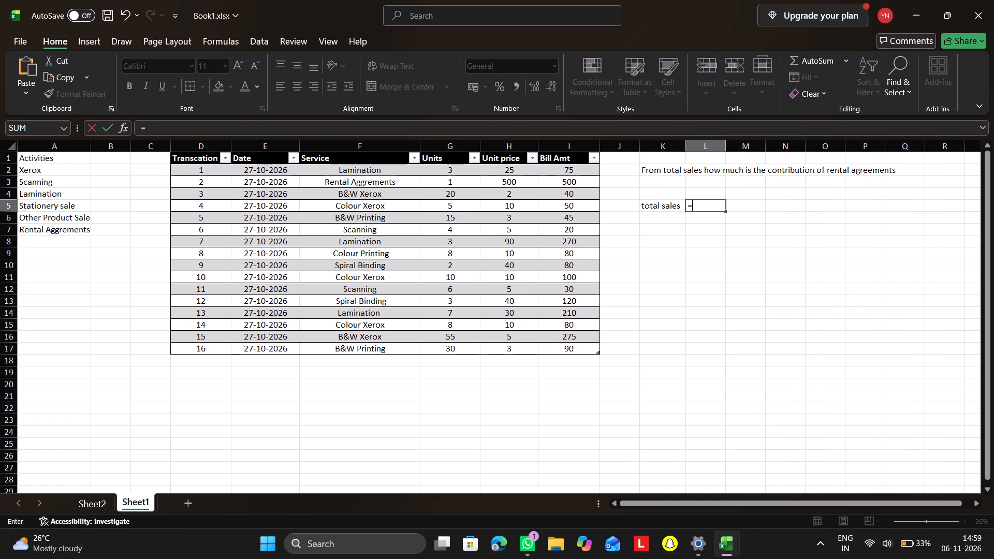
text(sum)
key(shift+parenleft)
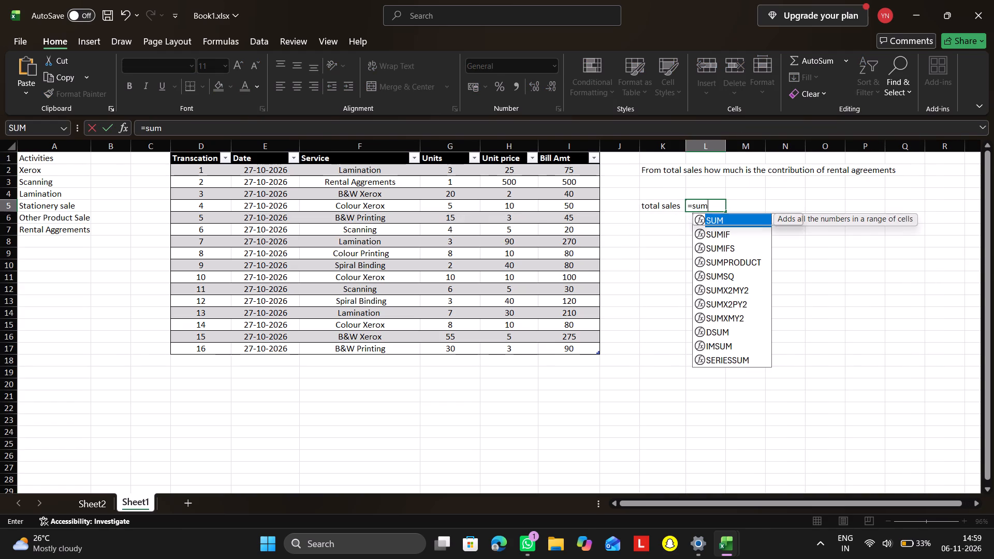
click(575, 149)
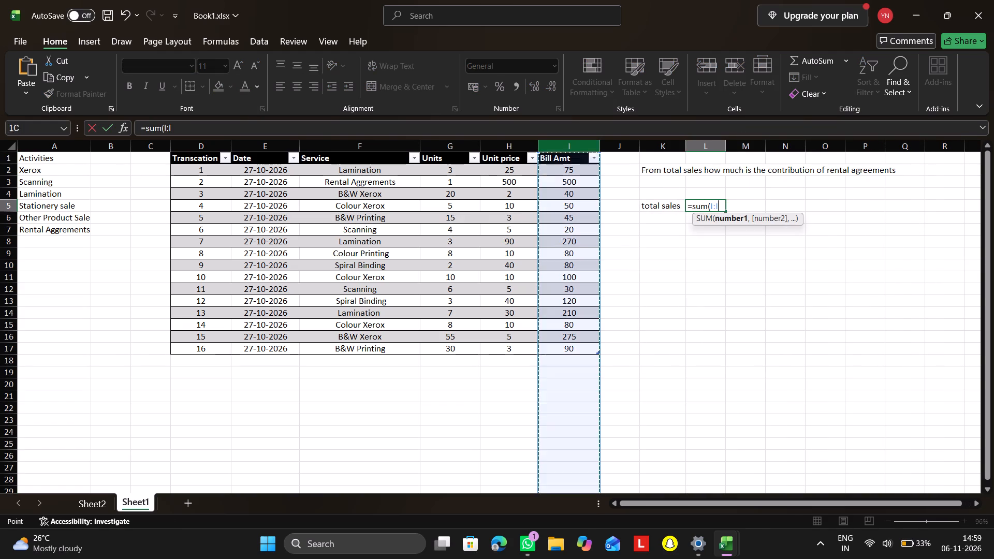
key(Return)
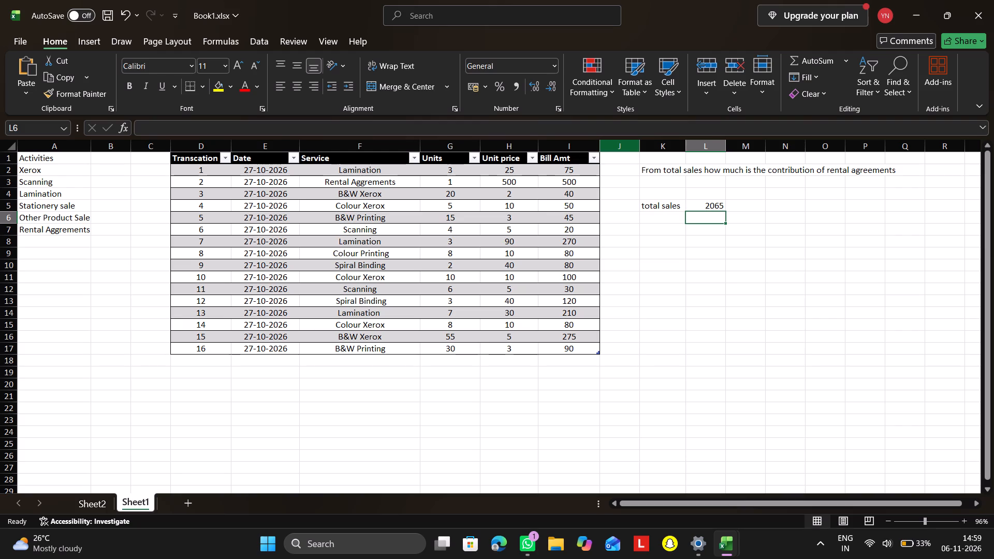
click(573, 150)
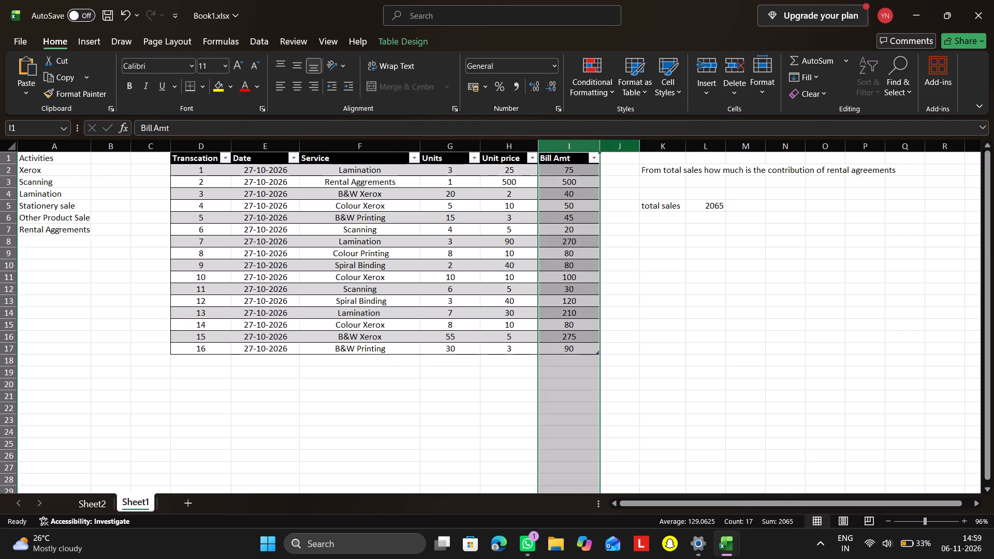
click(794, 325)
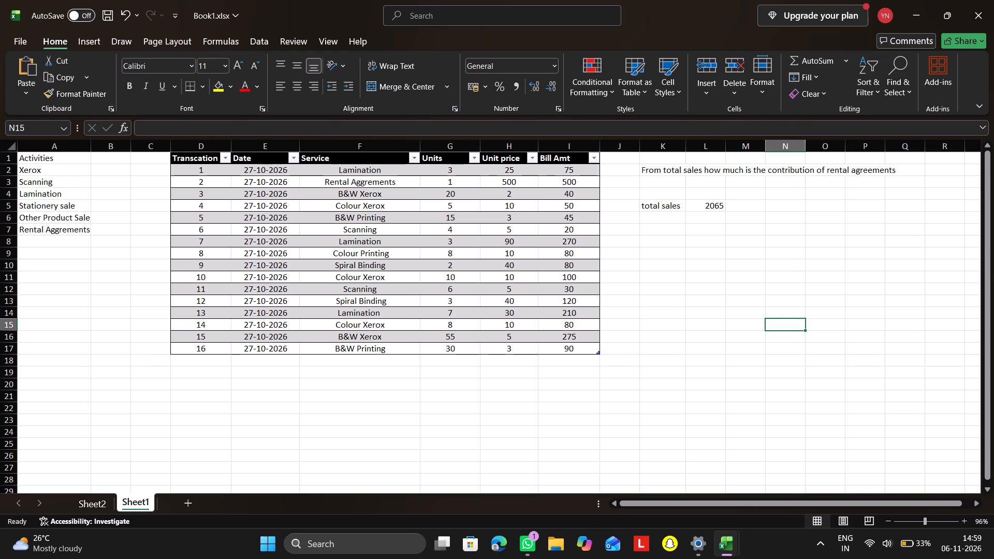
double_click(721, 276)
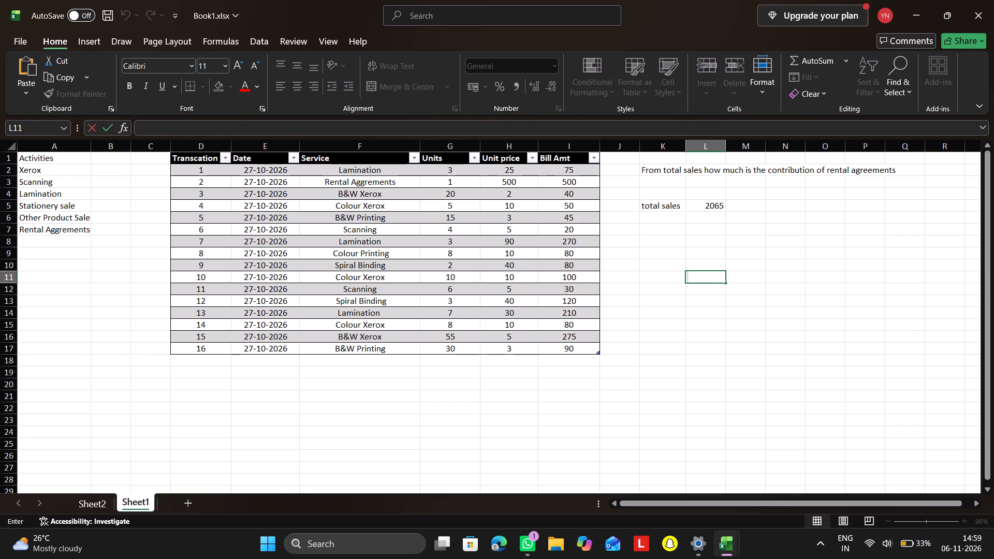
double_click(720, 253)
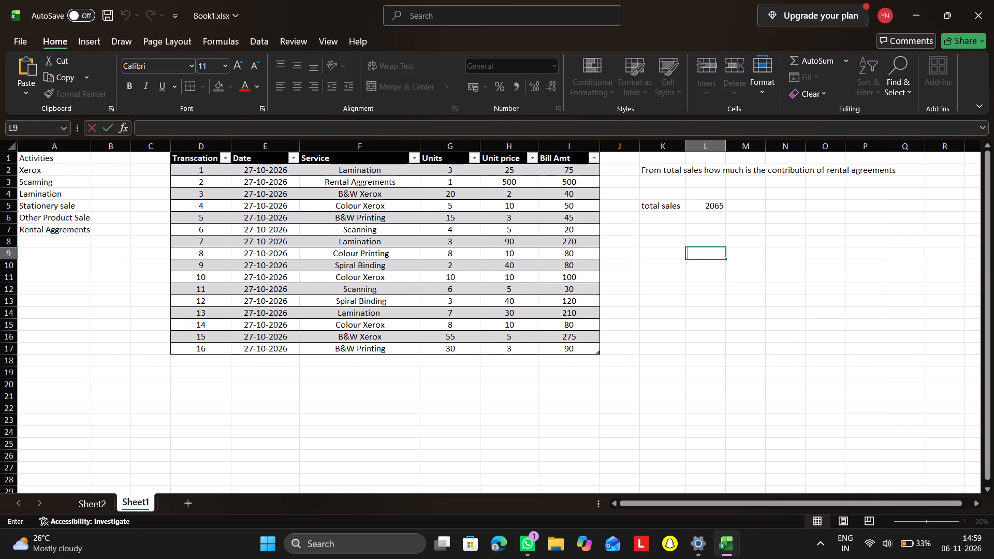
Check the total sales formula in cell L5 against the Bill Amt column.
triple_click(711, 220)
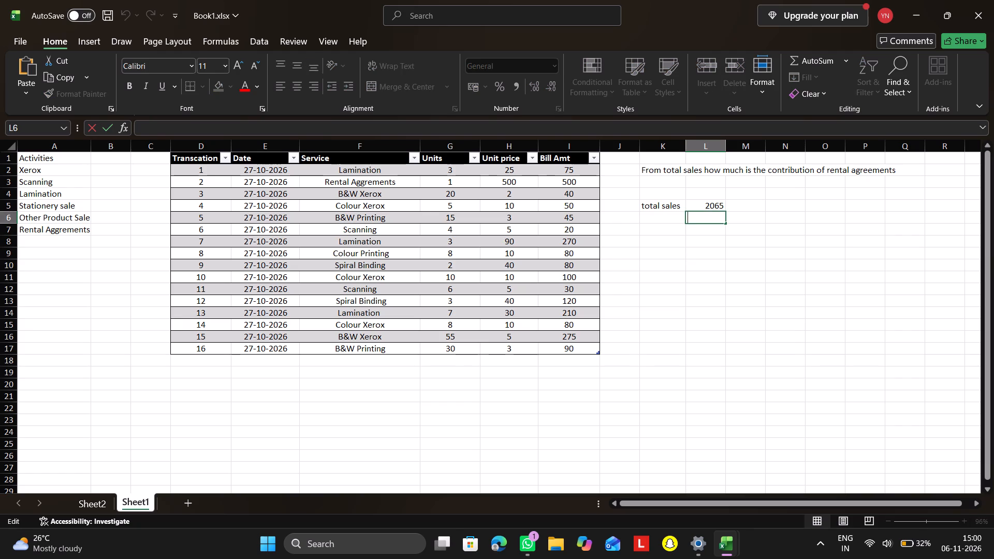
click(726, 211)
click(744, 221)
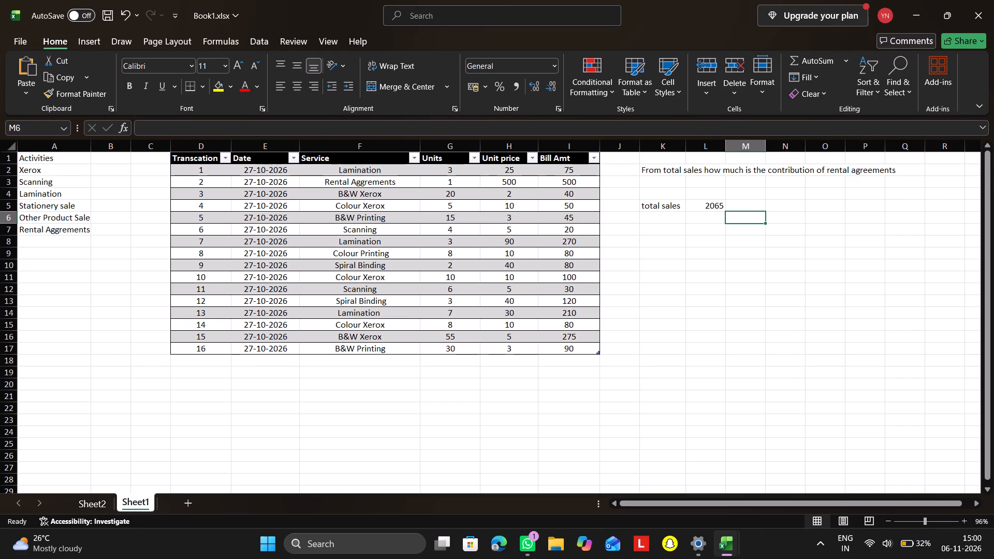
click(734, 205)
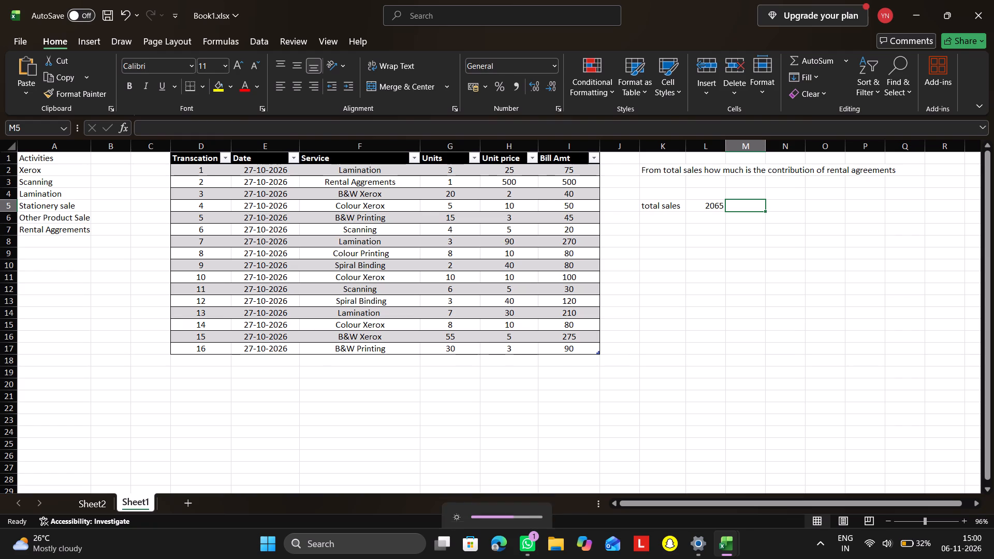
click(719, 204)
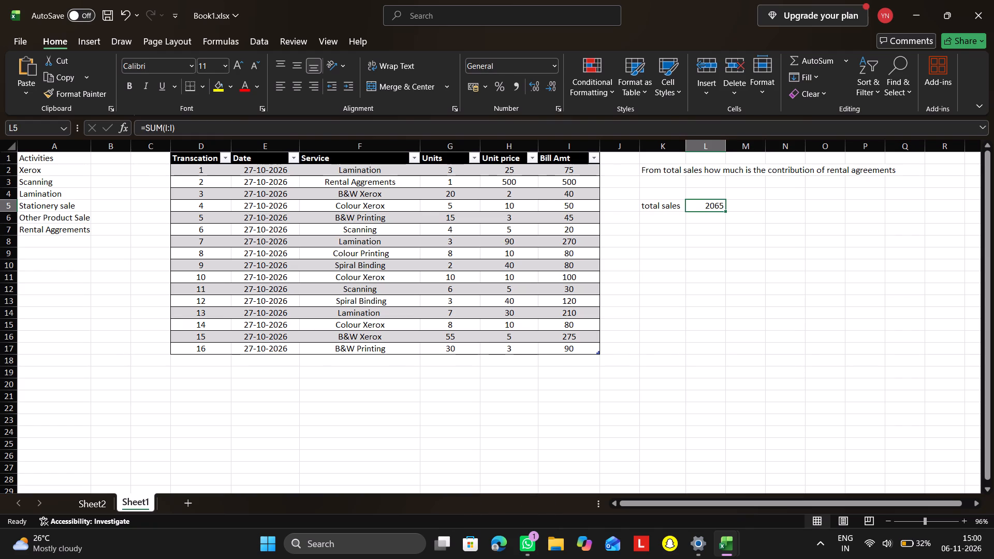
click(544, 149)
click(561, 147)
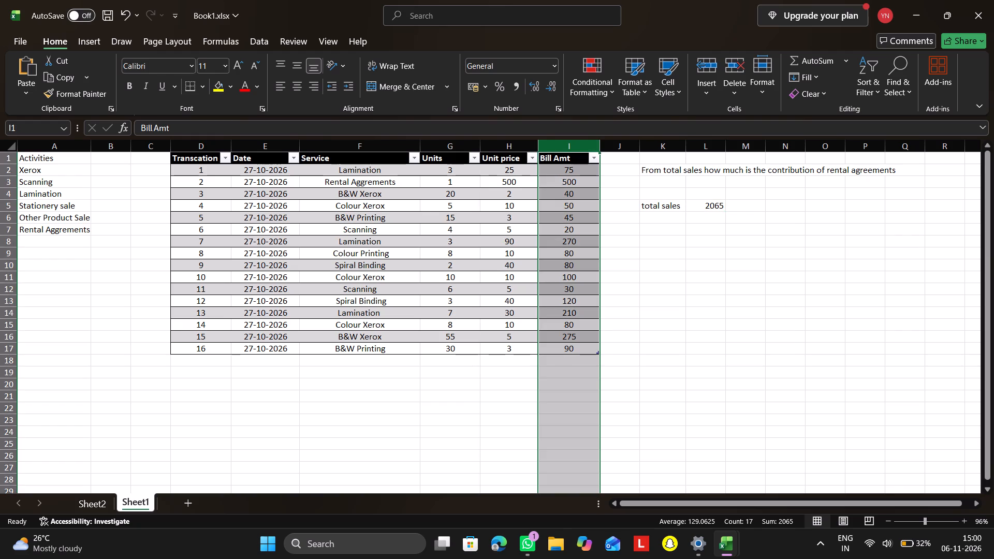
click(714, 204)
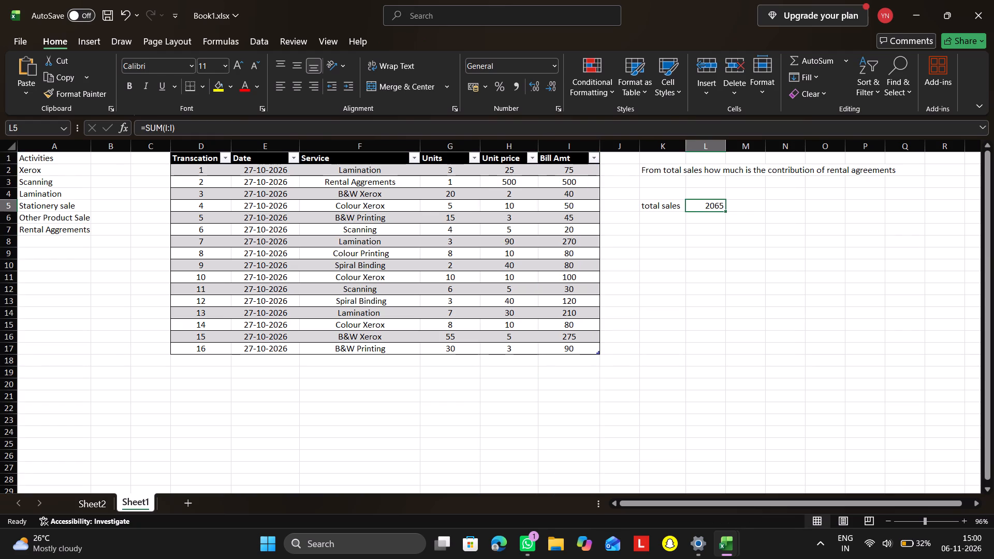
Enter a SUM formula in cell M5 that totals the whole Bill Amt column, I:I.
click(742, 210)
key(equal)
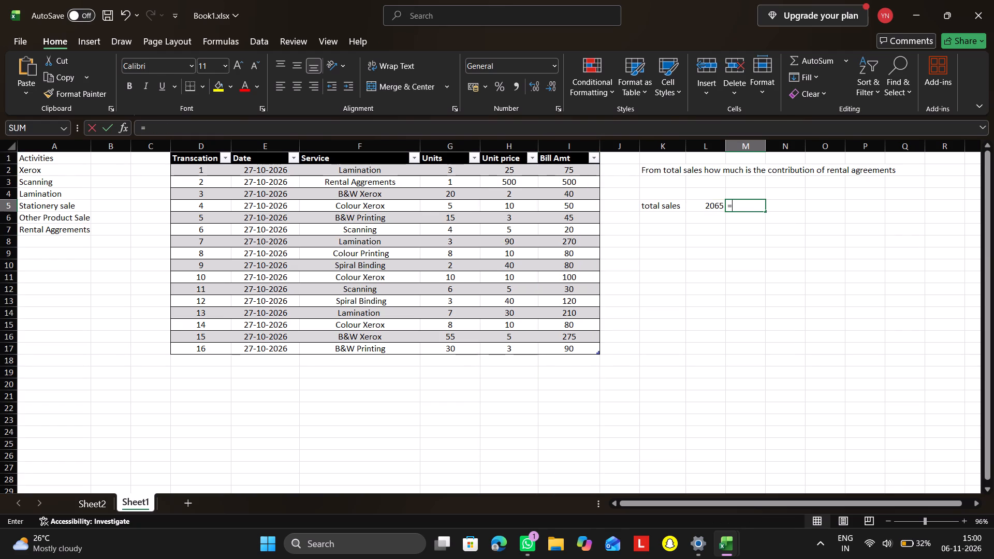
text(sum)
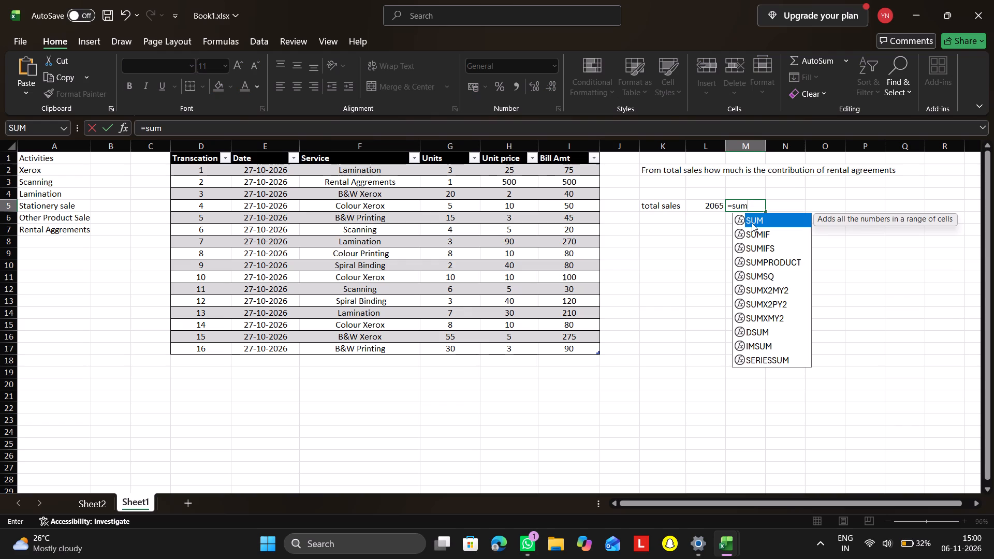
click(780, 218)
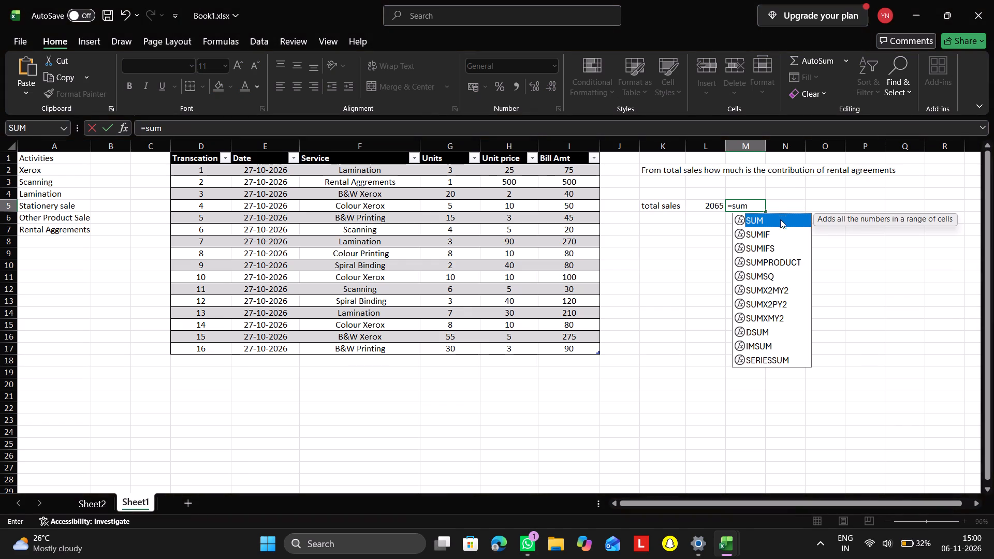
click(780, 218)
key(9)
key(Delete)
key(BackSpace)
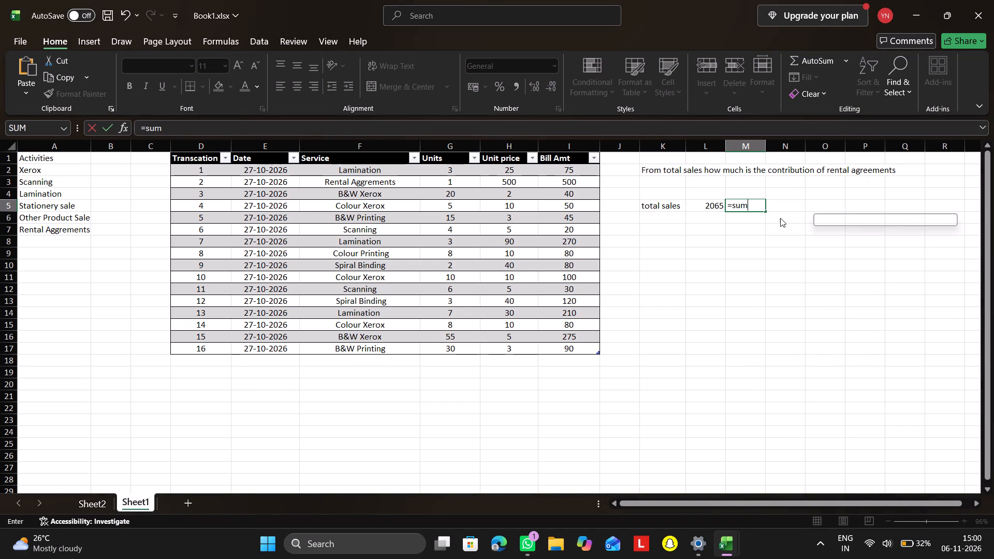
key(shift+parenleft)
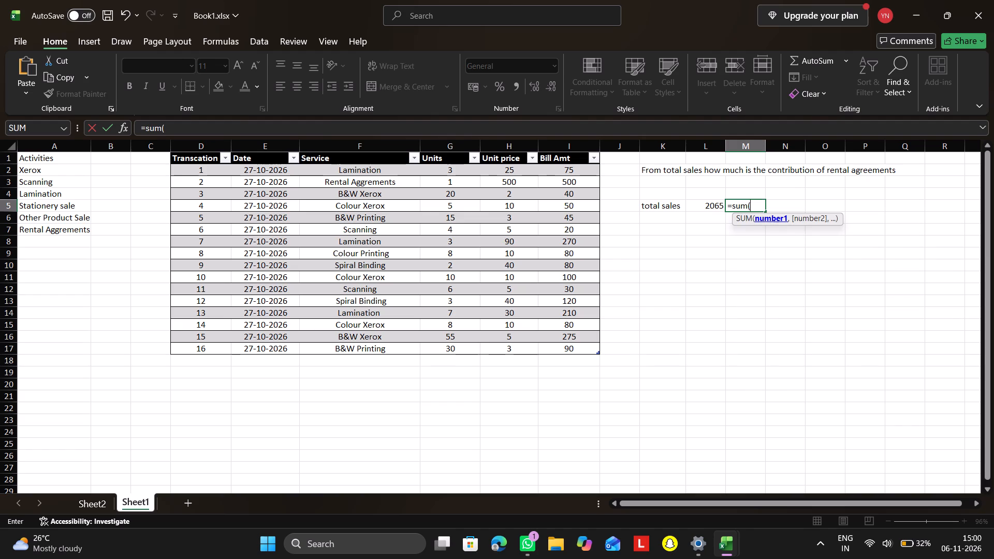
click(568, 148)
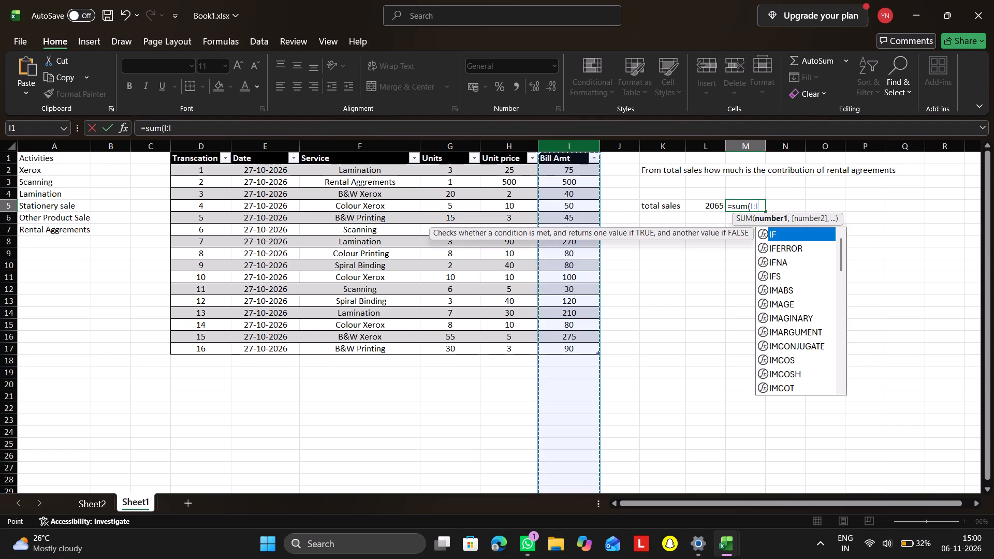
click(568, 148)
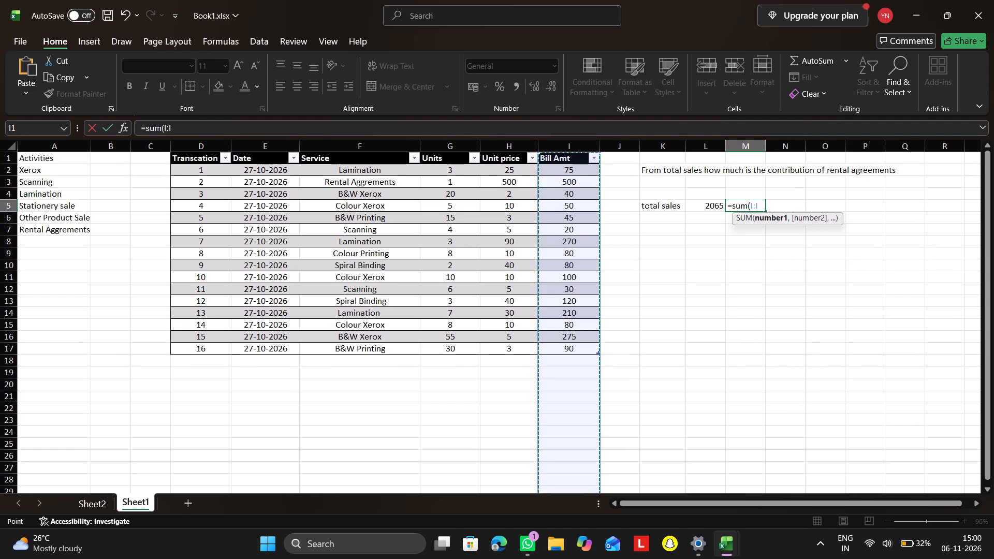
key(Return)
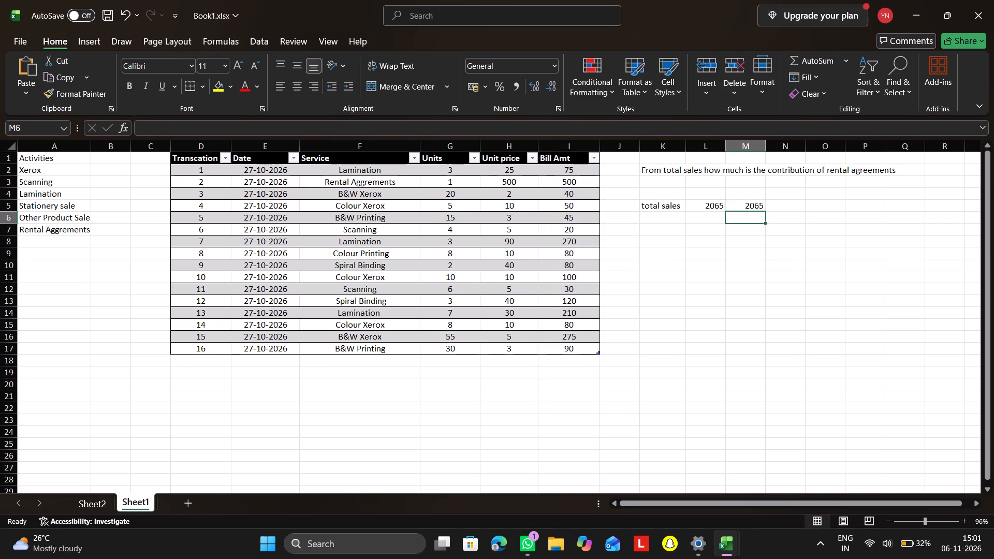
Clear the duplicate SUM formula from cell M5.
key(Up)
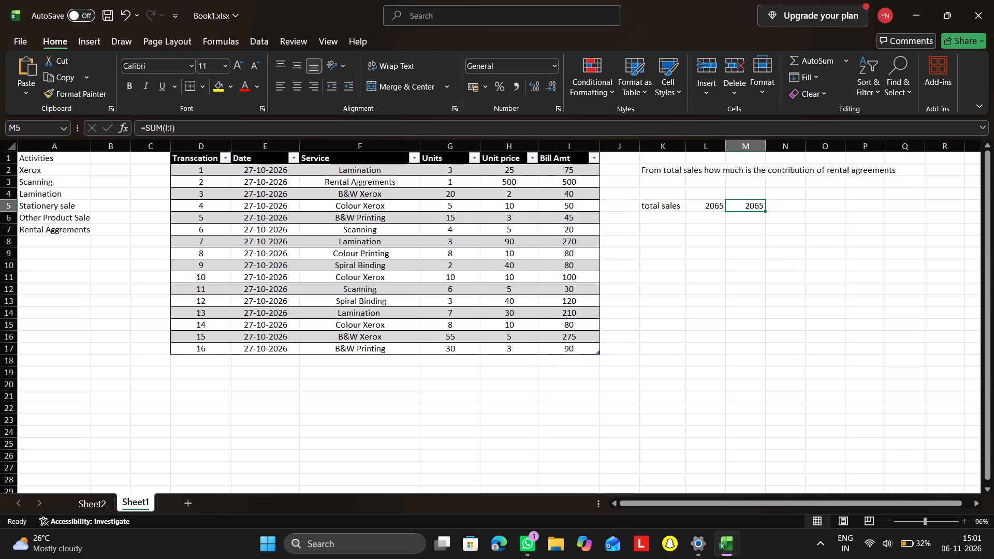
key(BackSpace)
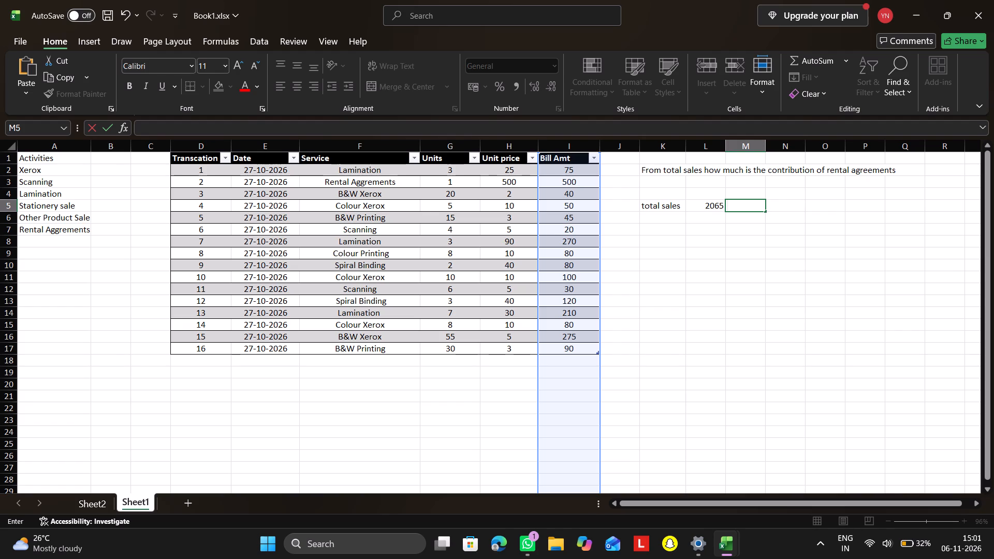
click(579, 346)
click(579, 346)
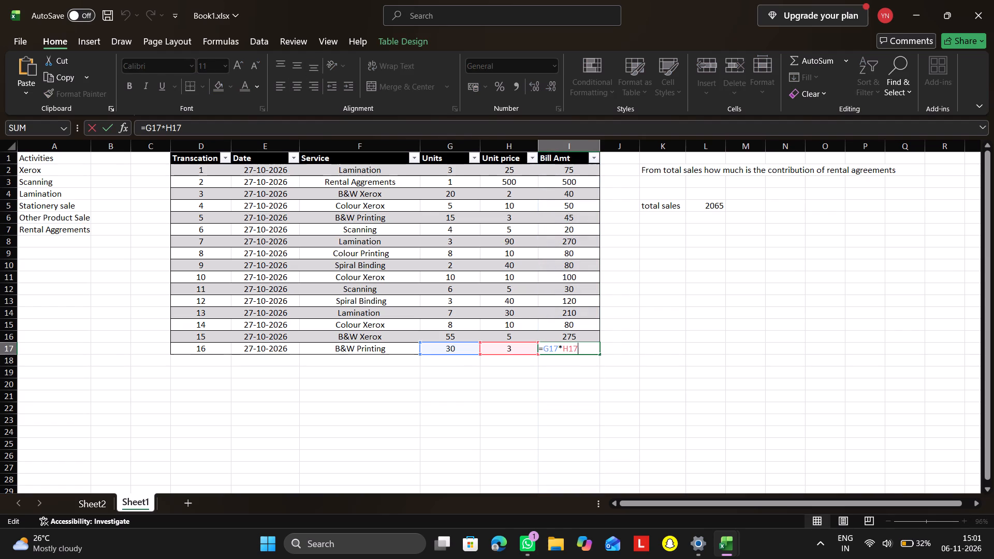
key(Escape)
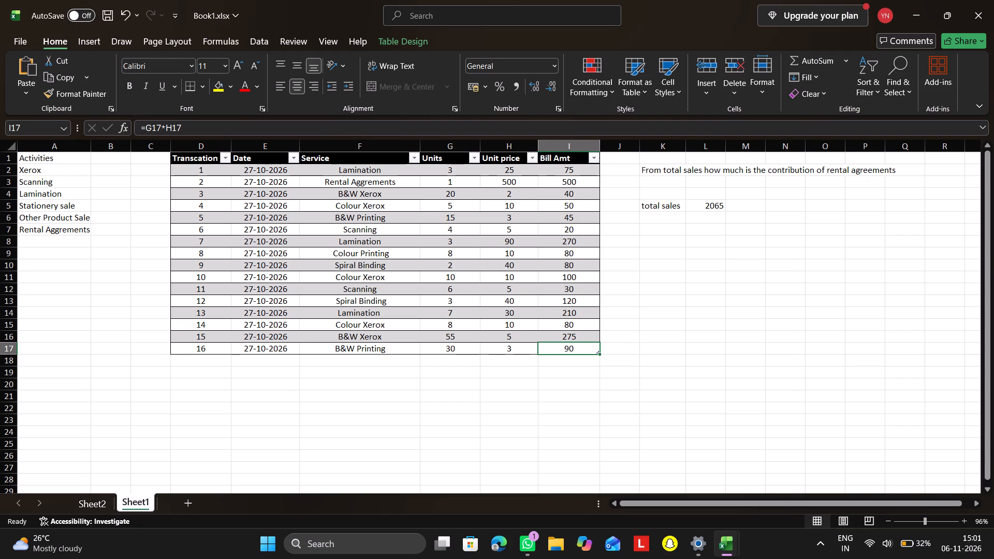
Minimize the Book1.xlsx workbook window.
click(751, 470)
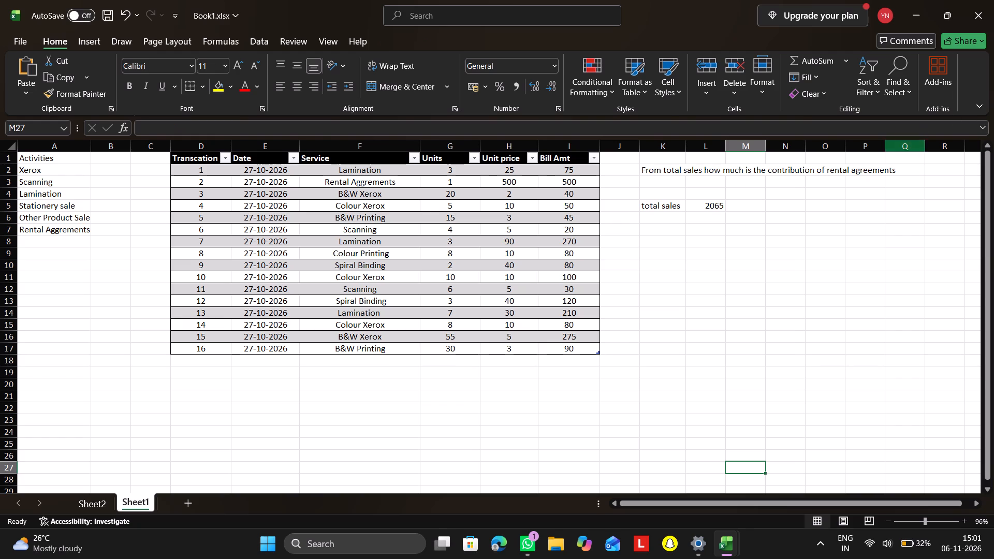
click(926, 1)
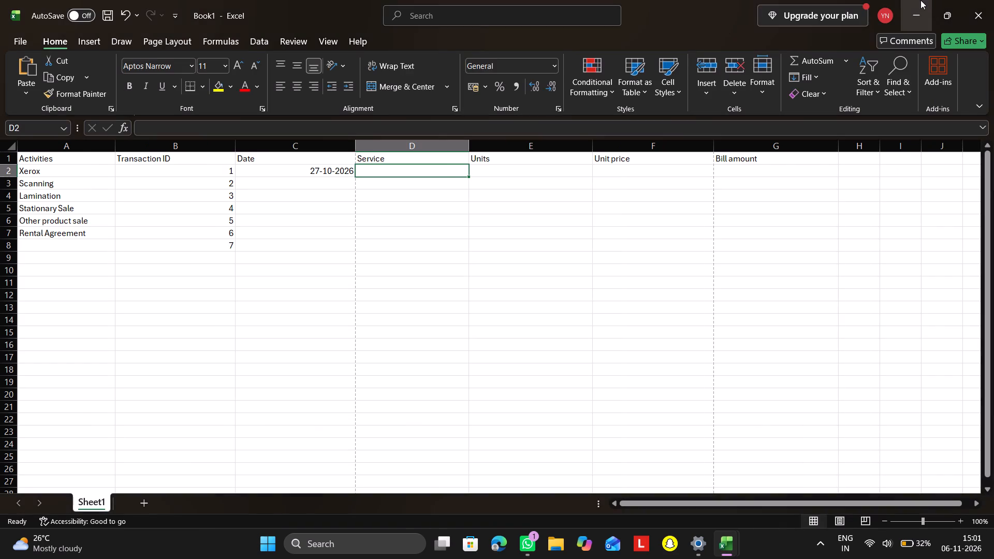
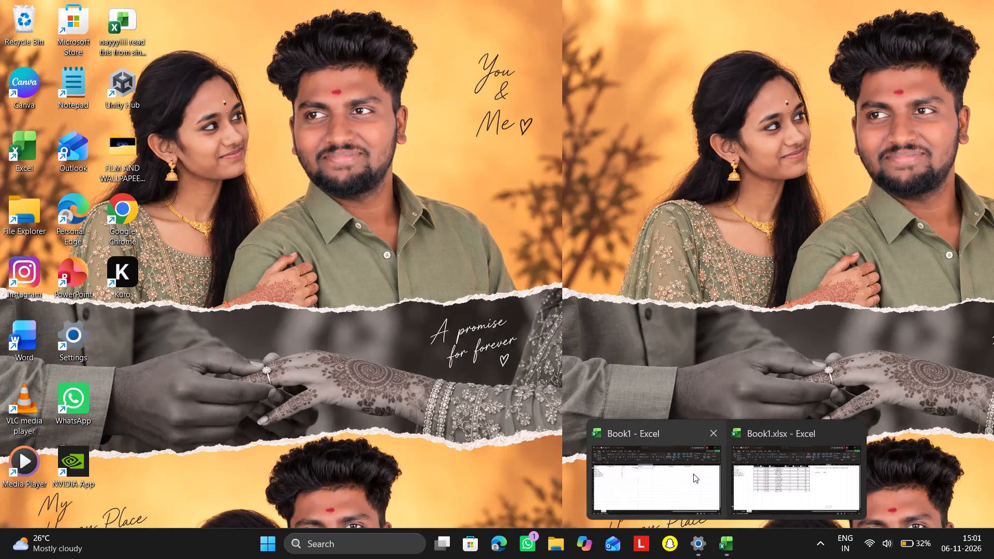
Close the unsaved Book1 workbook without saving its changes.
click(715, 428)
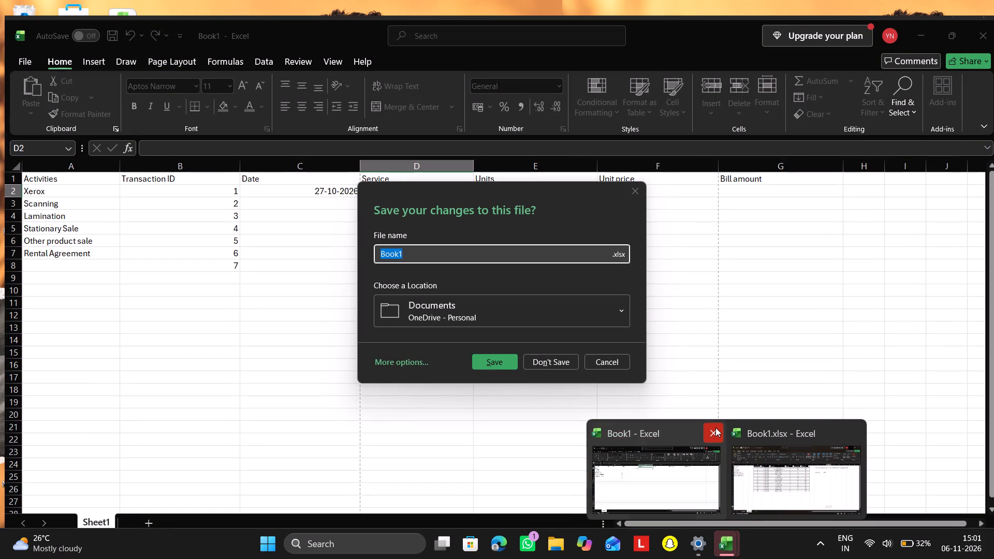
click(561, 360)
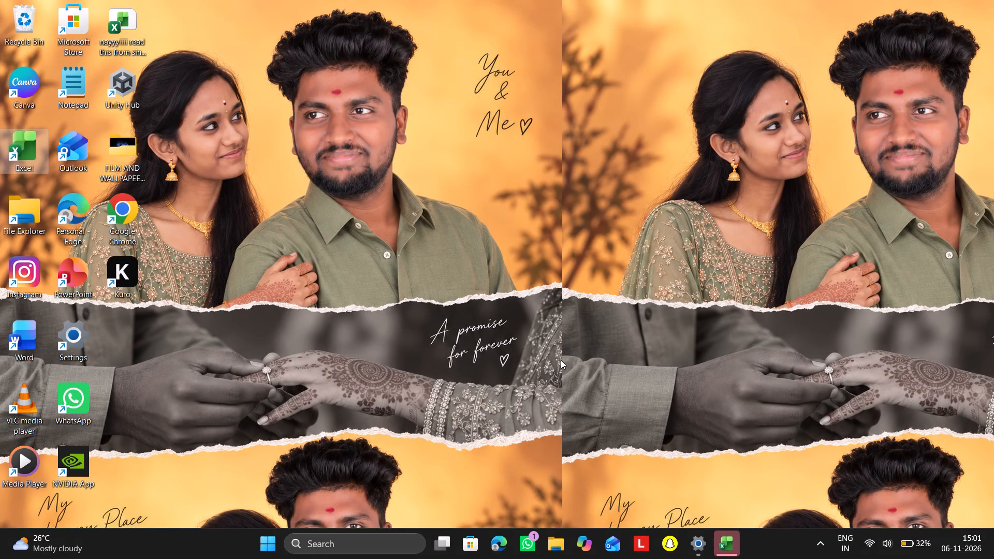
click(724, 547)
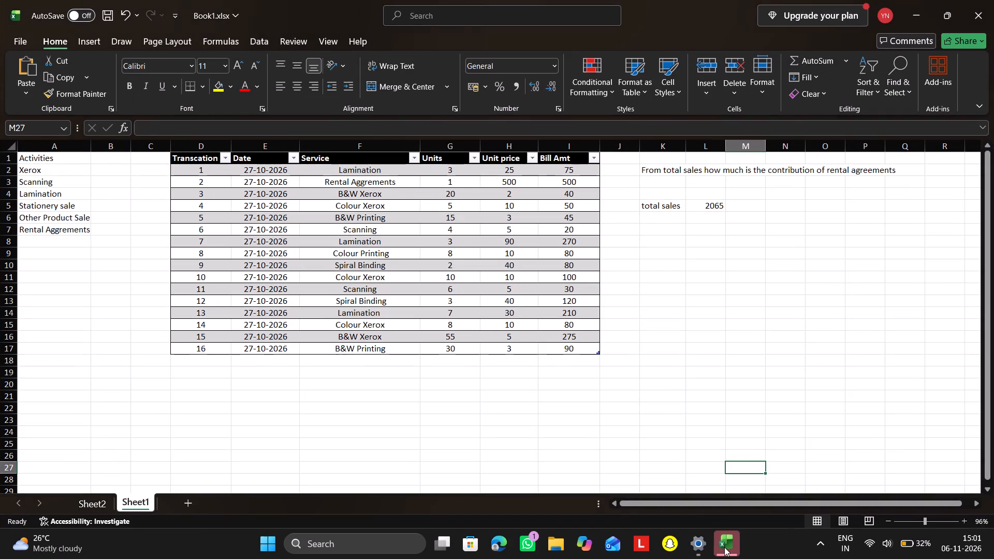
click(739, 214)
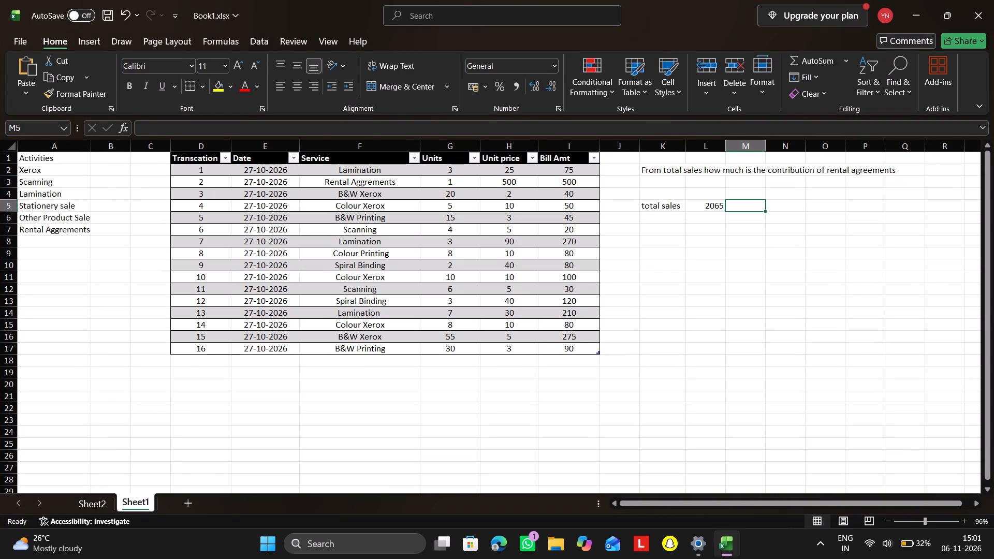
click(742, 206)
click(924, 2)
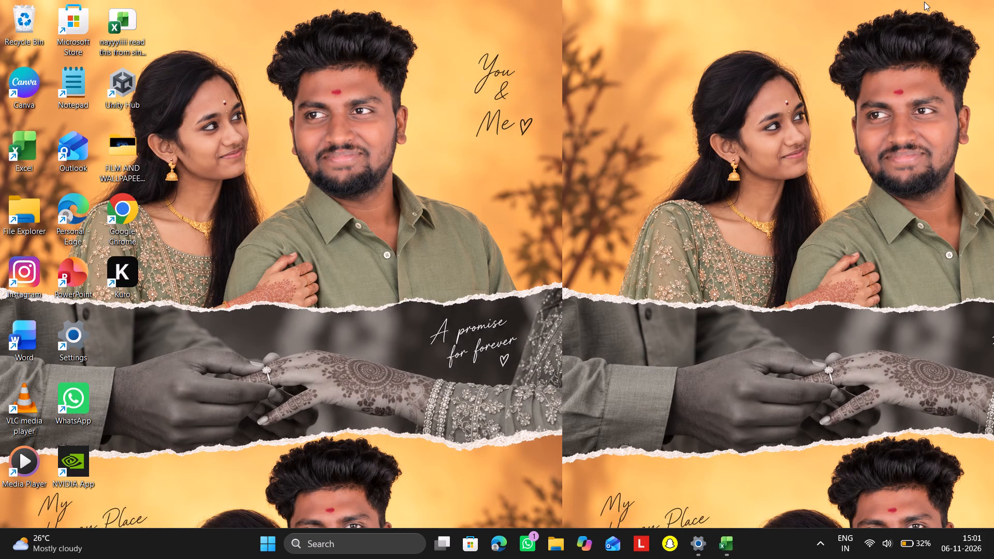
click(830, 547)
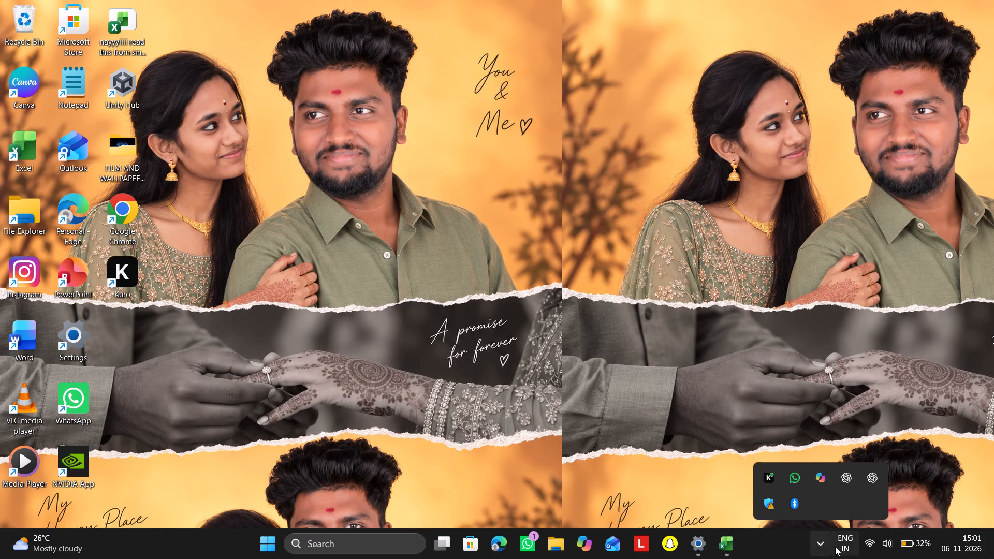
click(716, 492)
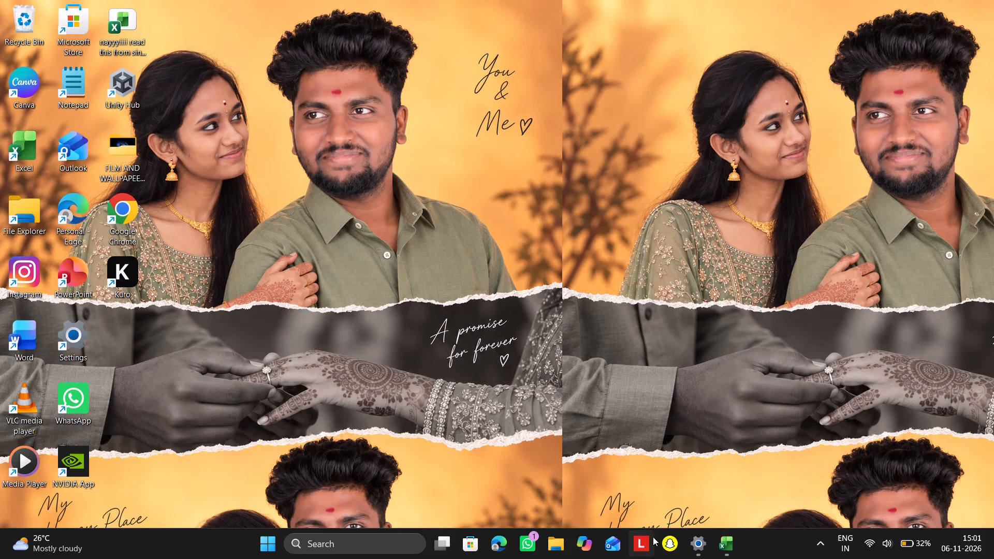
Switch to Windows Settings, search for "task" and open the Taskbar settings.
click(698, 549)
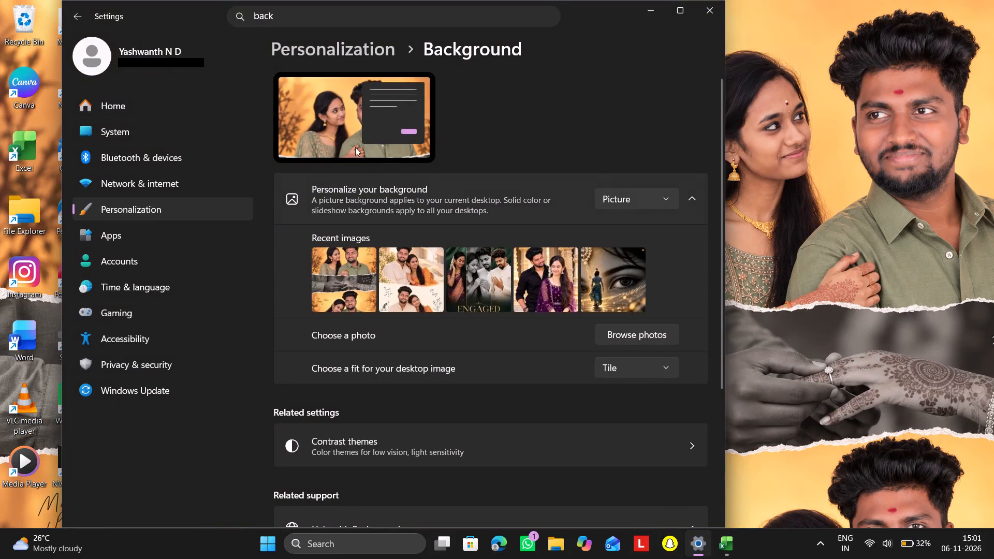
click(425, 23)
key(BackSpace)
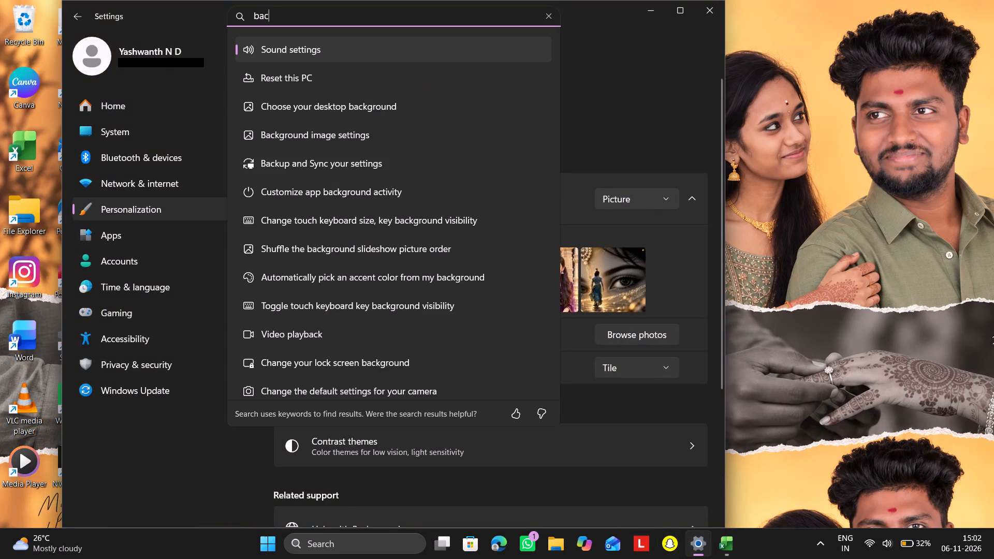
key(BackSpace)
key(BackSpace)
key(BackSpace)
key(BackSpace)
text(task)
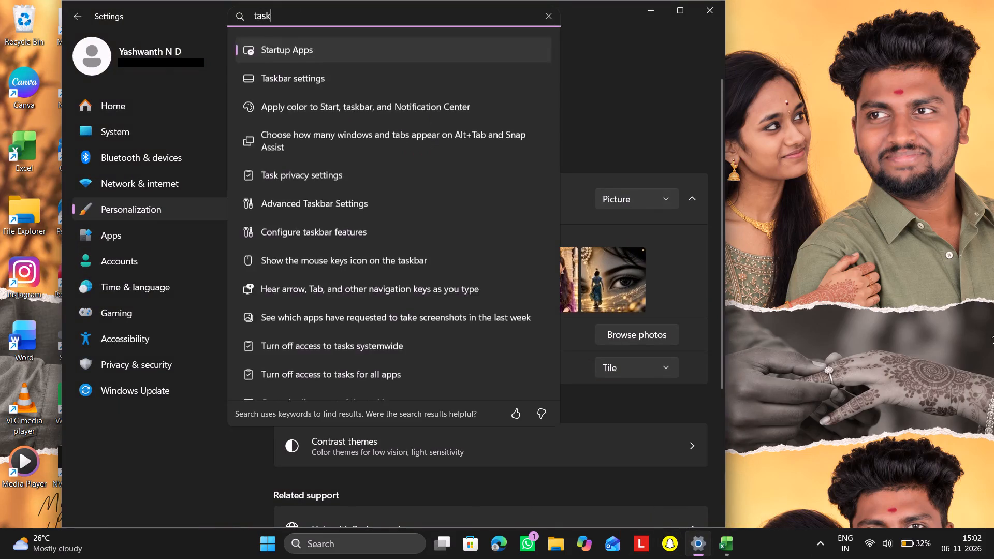
click(342, 85)
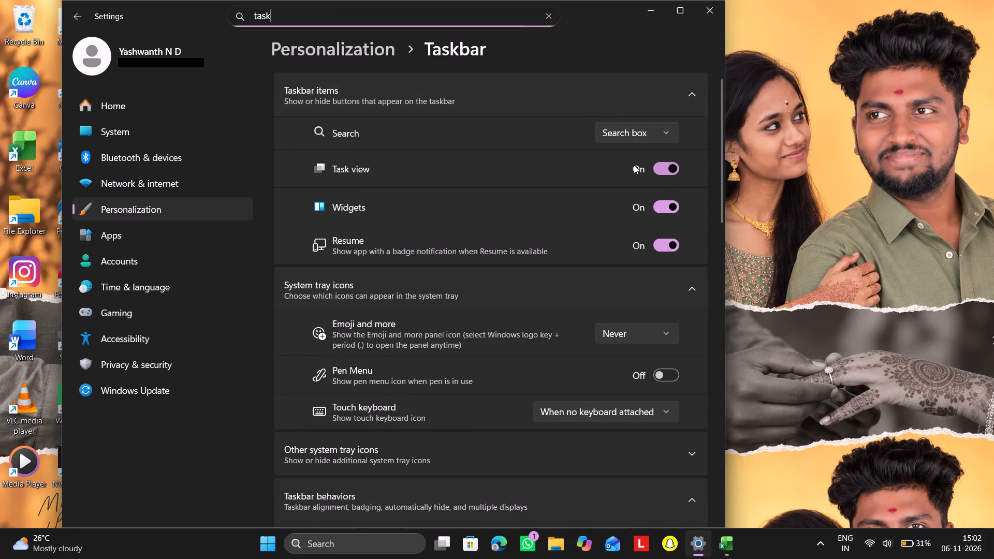
Maximize the Settings window and turn on automatic hiding of the taskbar under Taskbar behaviors.
click(654, 135)
click(654, 135)
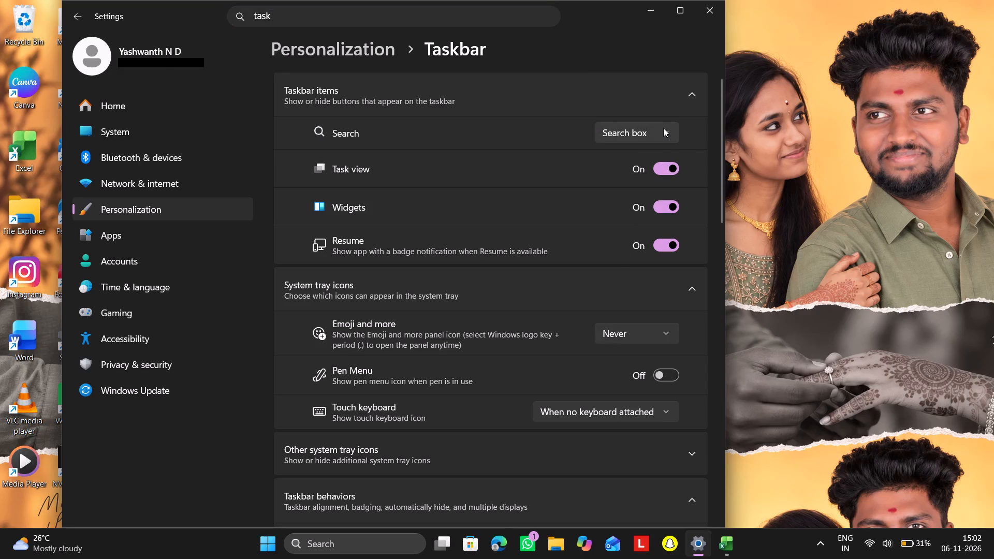
right_click(663, 128)
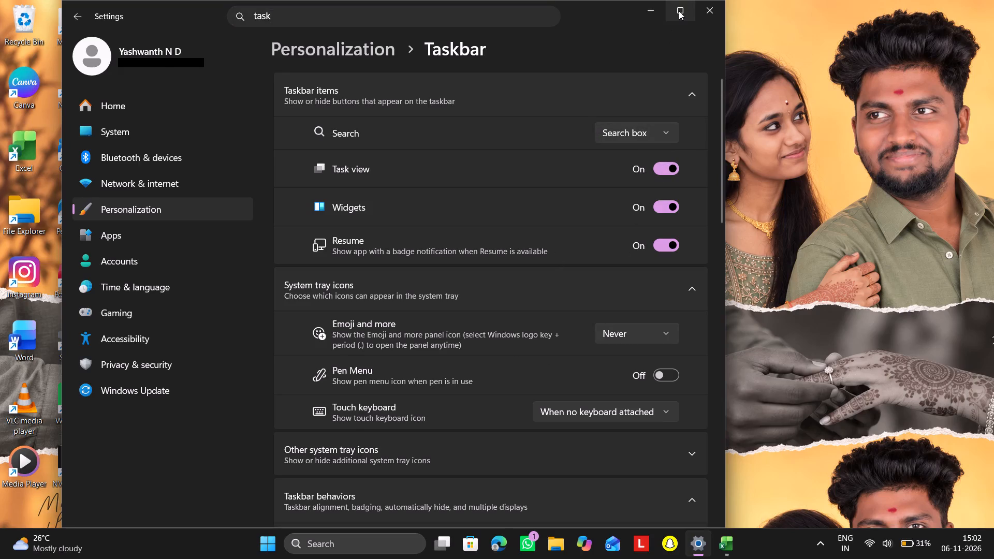
click(681, 11)
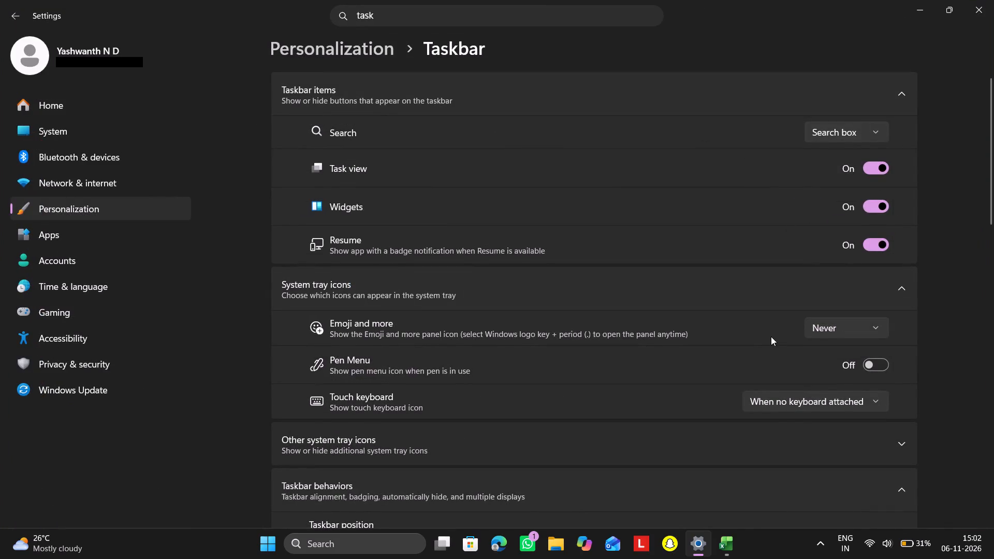
scroll(758, 327, down, 3)
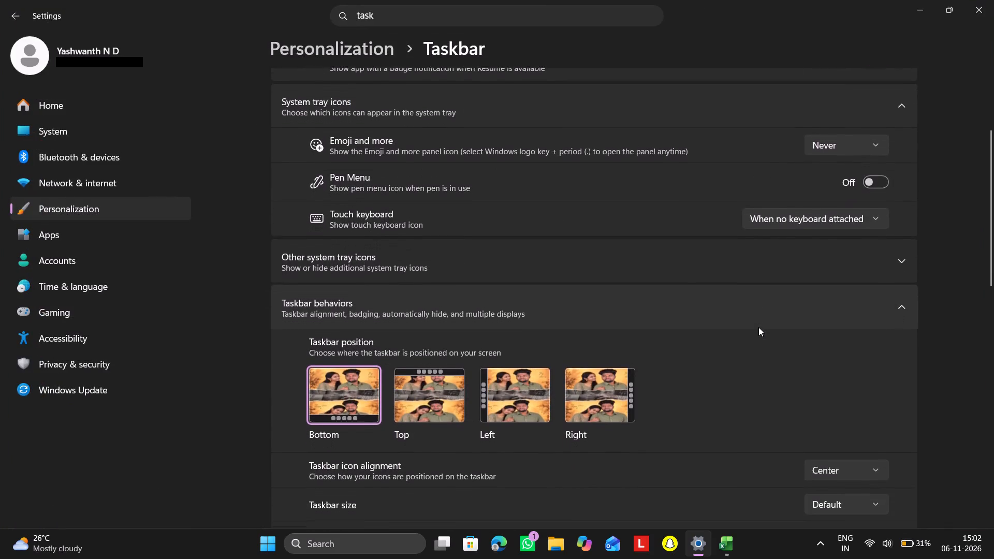
scroll(758, 327, down, 2)
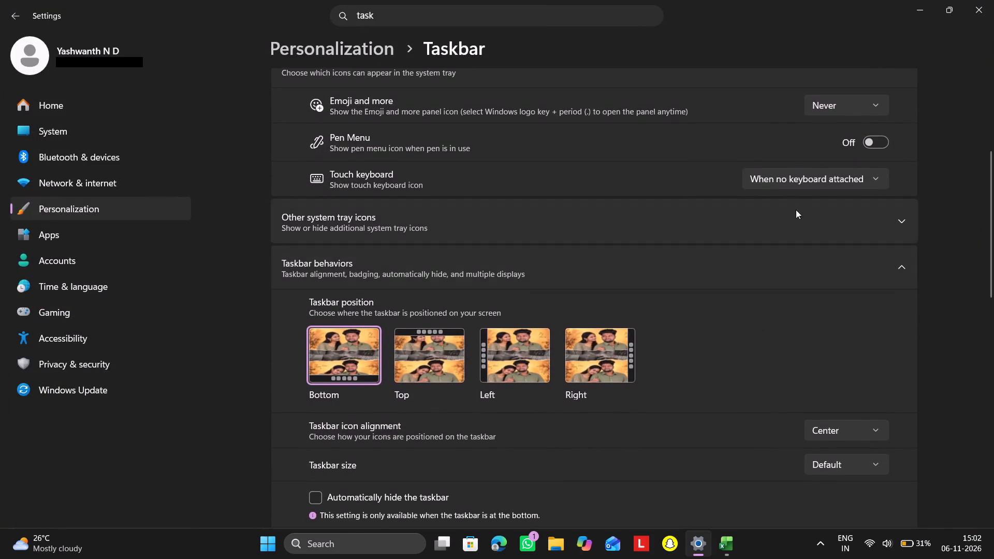
scroll(710, 538, down, 2)
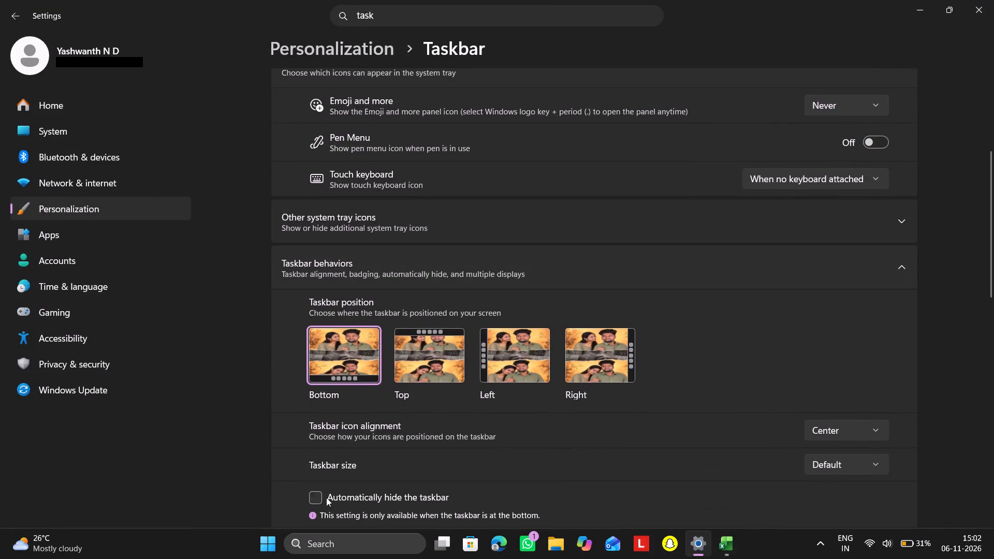
click(319, 495)
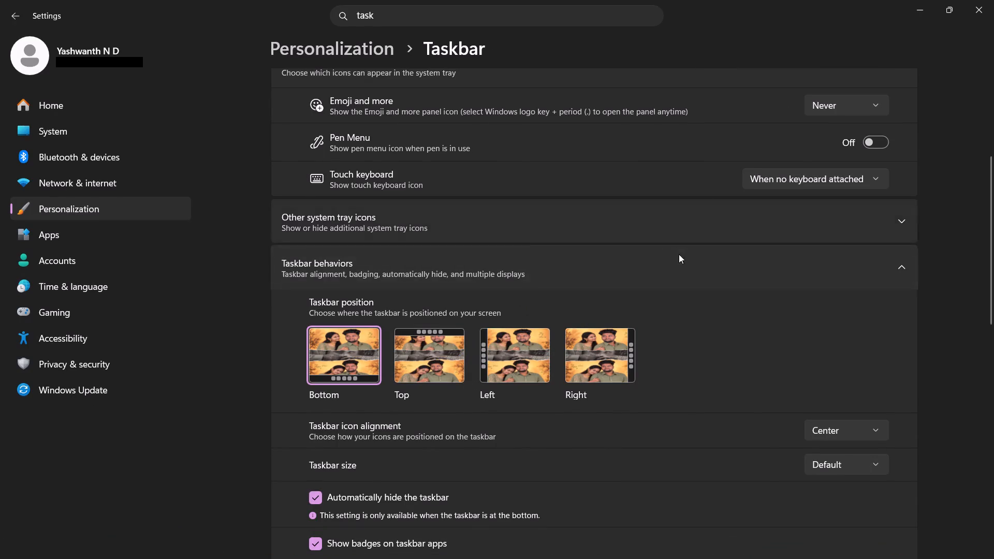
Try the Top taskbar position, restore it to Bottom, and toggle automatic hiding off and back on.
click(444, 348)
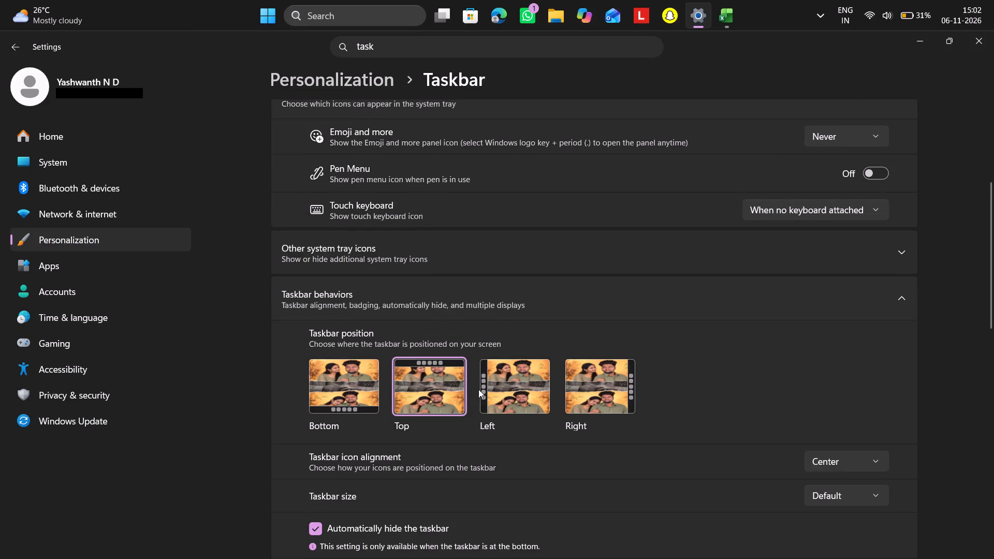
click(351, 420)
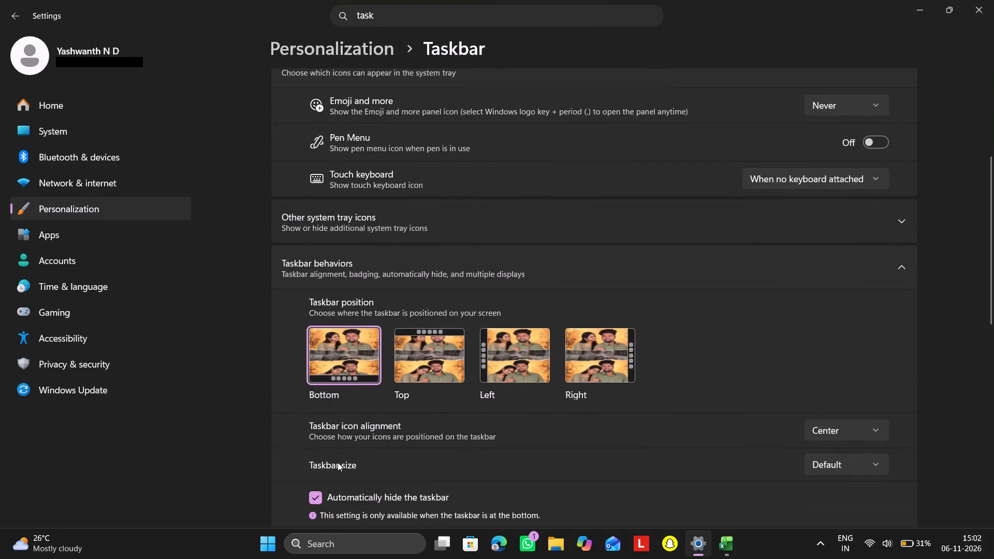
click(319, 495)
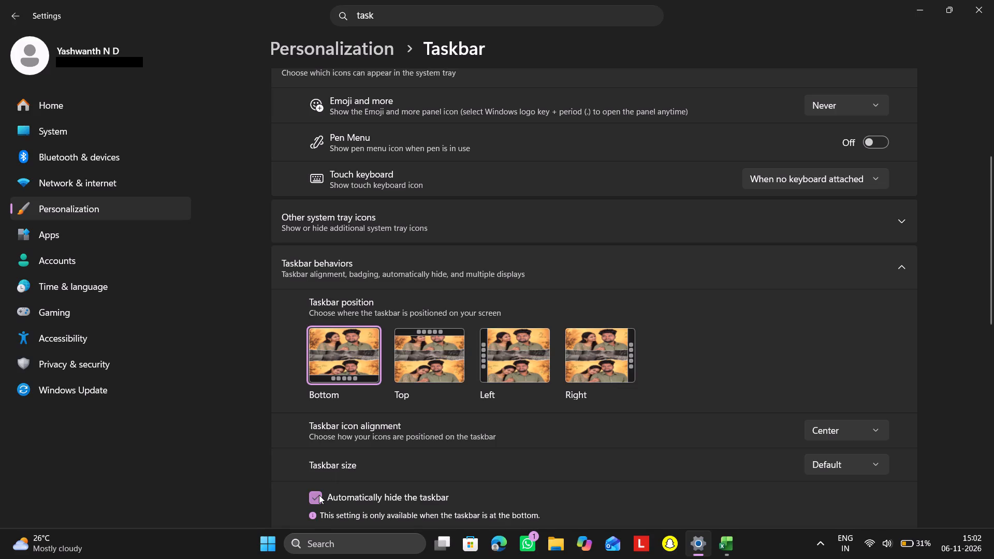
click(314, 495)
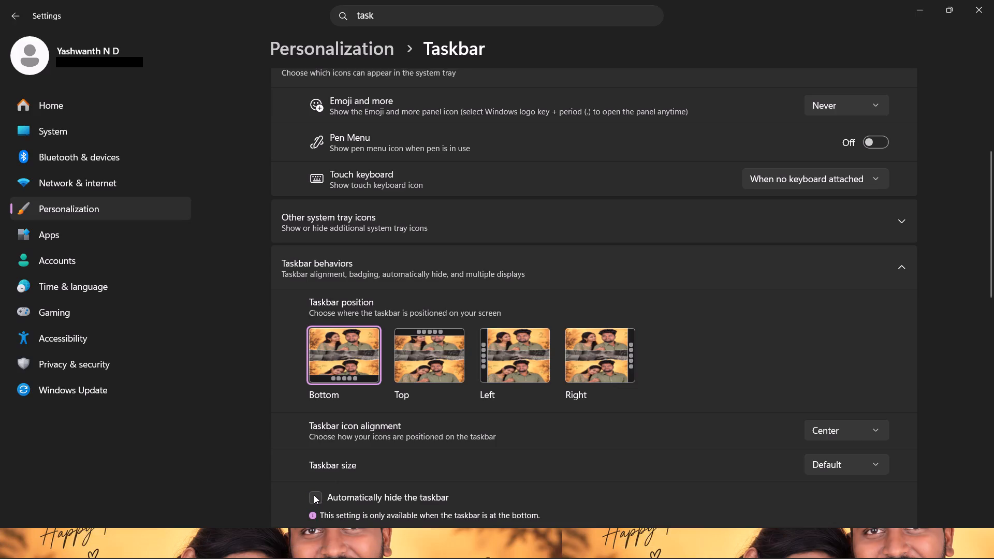
Minimize Settings and switch back to the Book1.xlsx workbook in Excel.
click(917, 2)
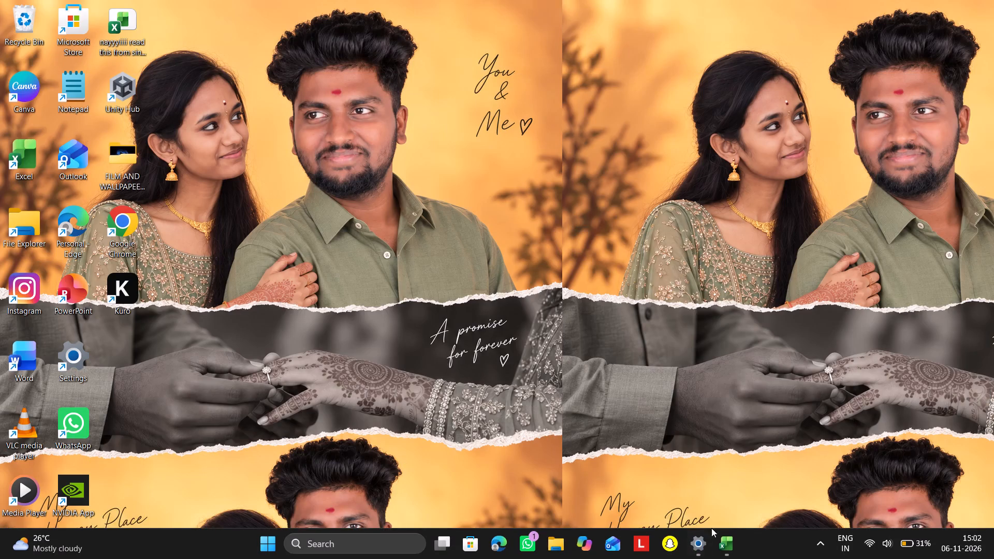
click(715, 548)
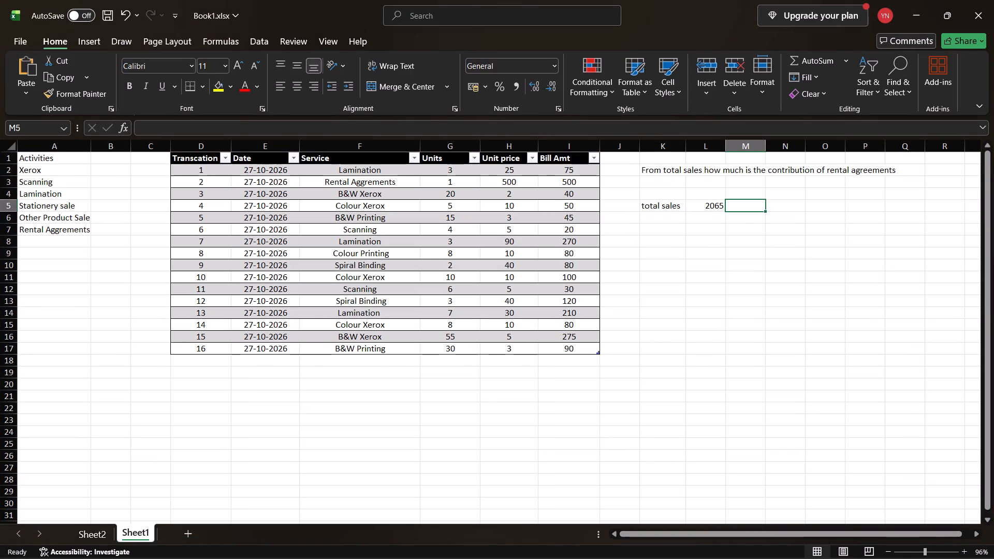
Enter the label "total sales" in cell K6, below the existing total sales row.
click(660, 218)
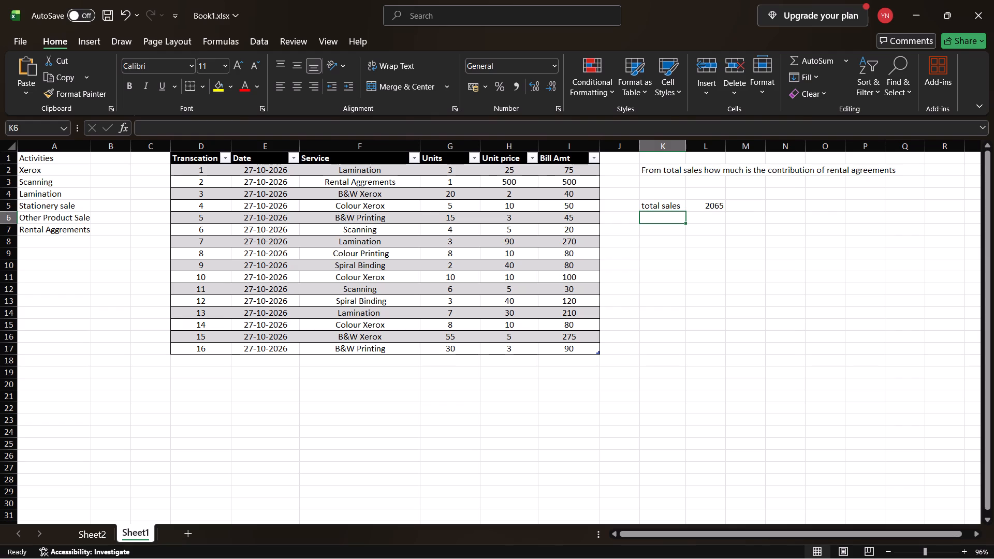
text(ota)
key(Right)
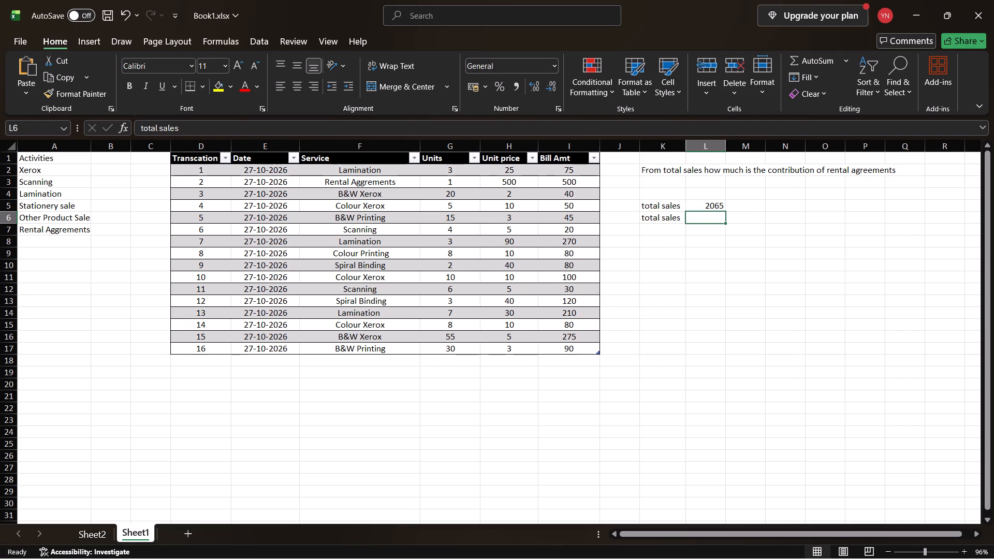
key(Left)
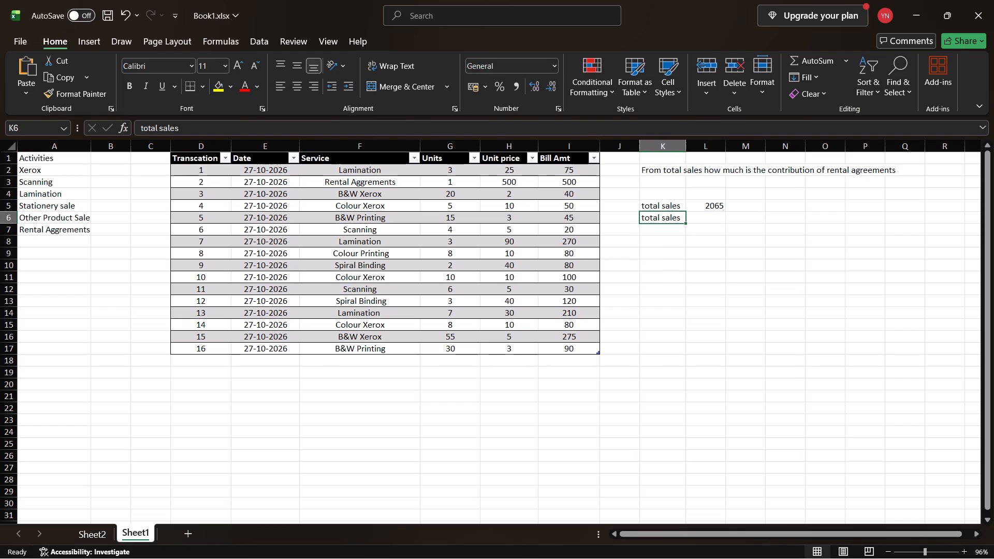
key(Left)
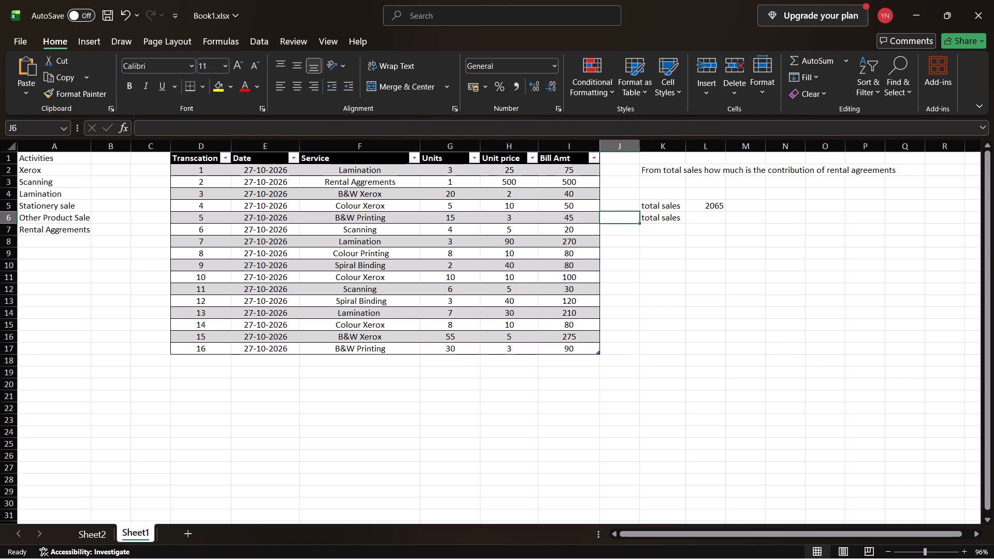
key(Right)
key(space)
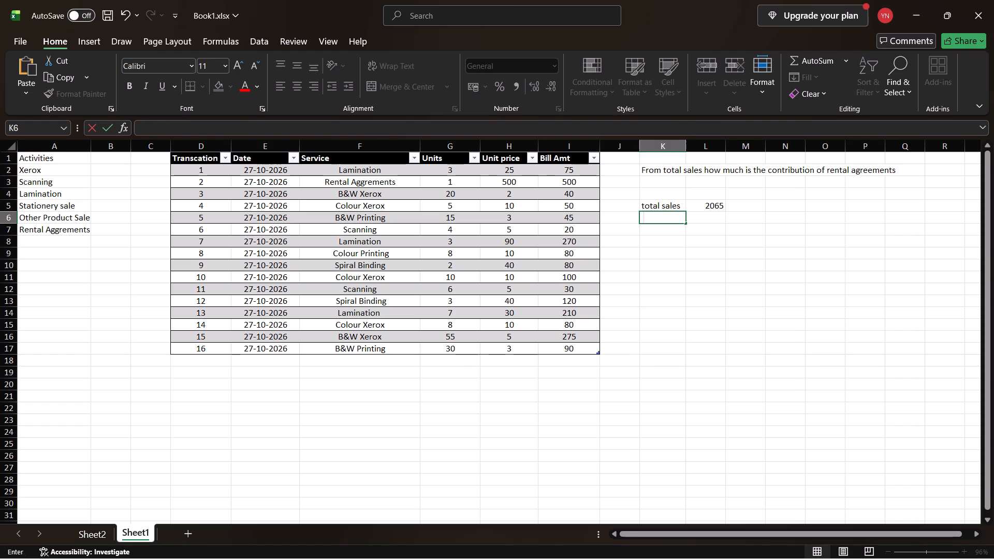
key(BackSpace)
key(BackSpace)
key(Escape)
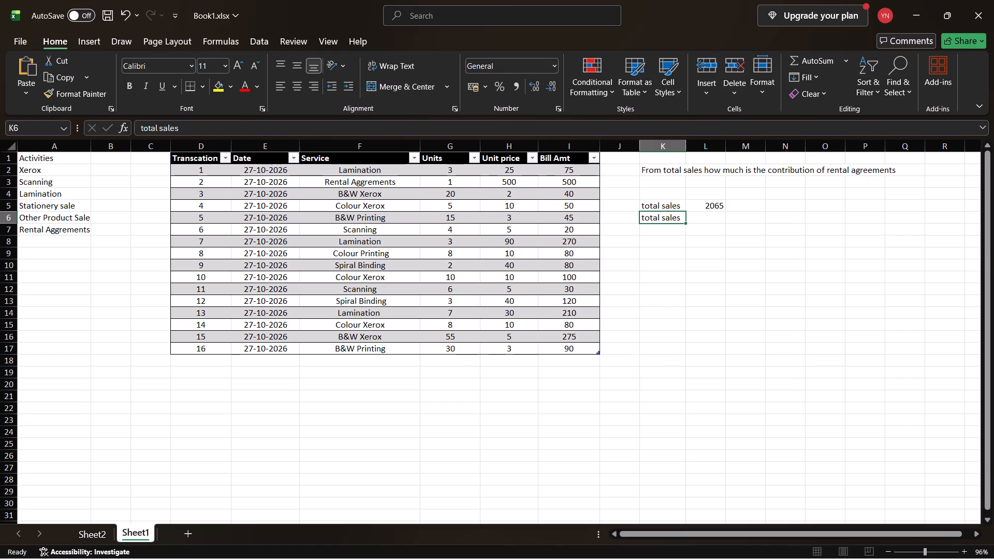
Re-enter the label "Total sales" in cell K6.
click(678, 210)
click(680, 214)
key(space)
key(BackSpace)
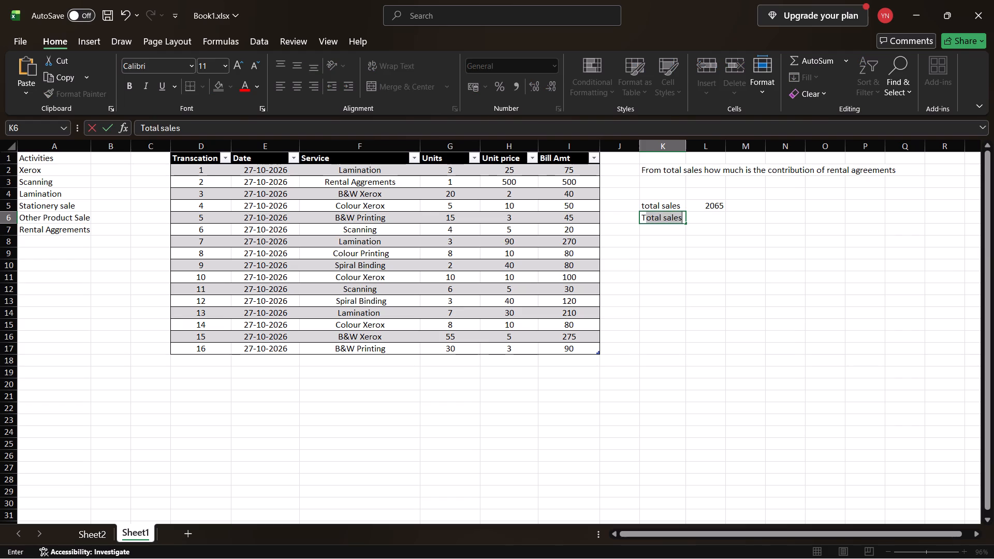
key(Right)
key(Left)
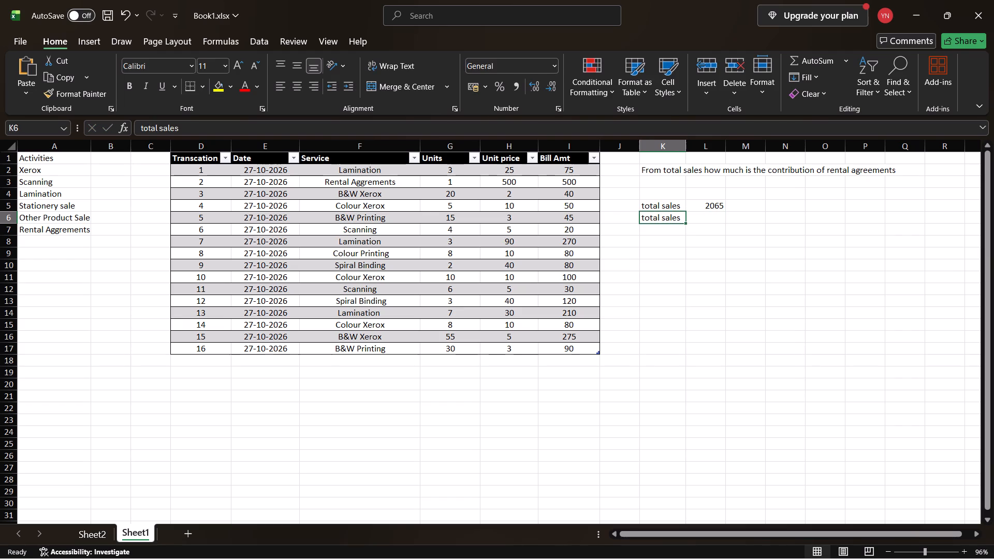
Replace the label in cell K6 with "Total sales from rental agreements".
key(f)
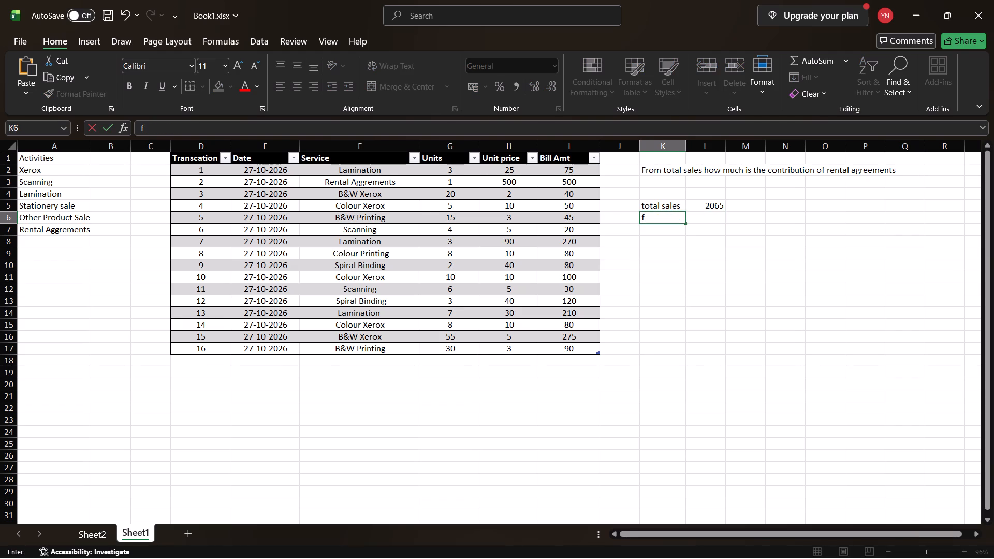
key(BackSpace)
key(BackSpace)
text(otal)
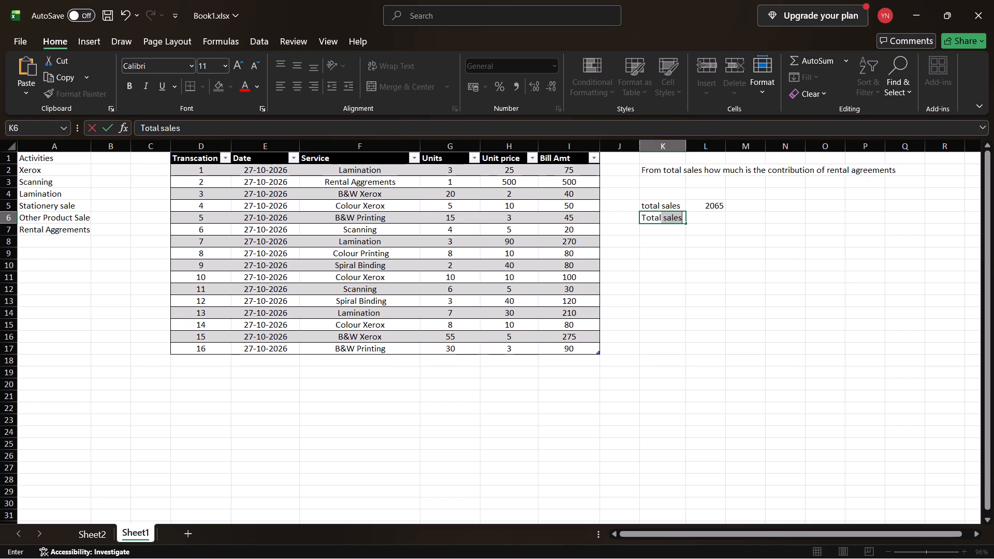
key(space)
text(sales fro)
text(m)
key(space)
text(rental agreementas)
key(BackSpace)
key(BackSpace)
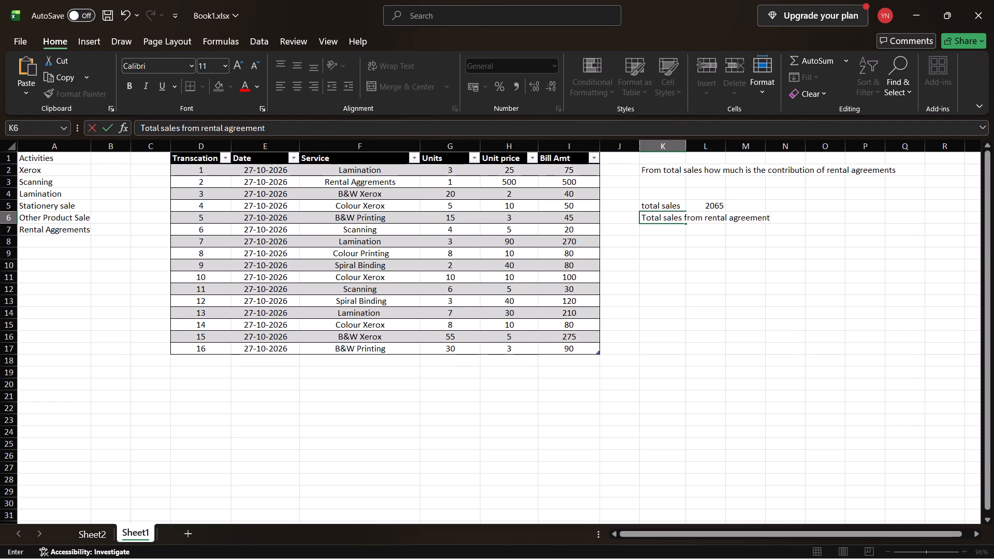
key(s)
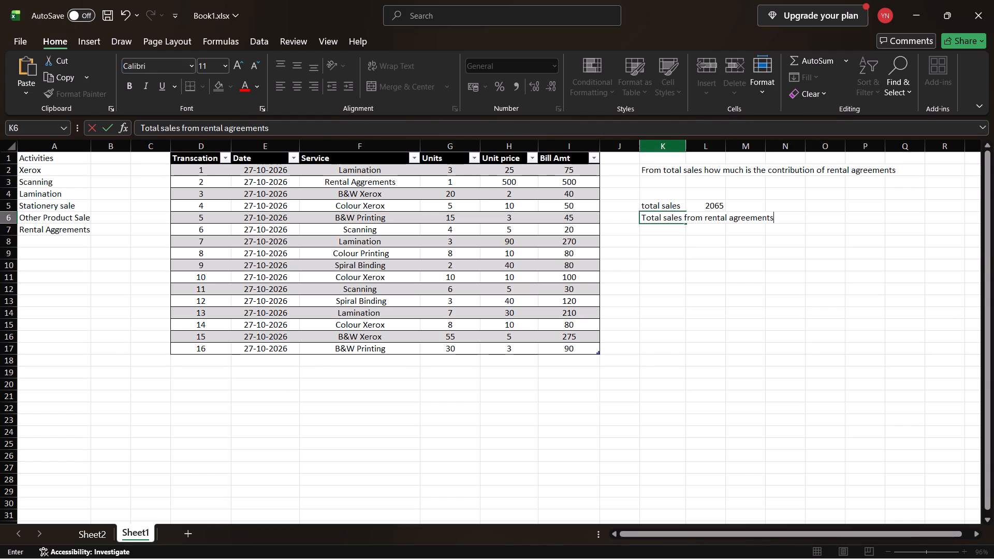
click(690, 124)
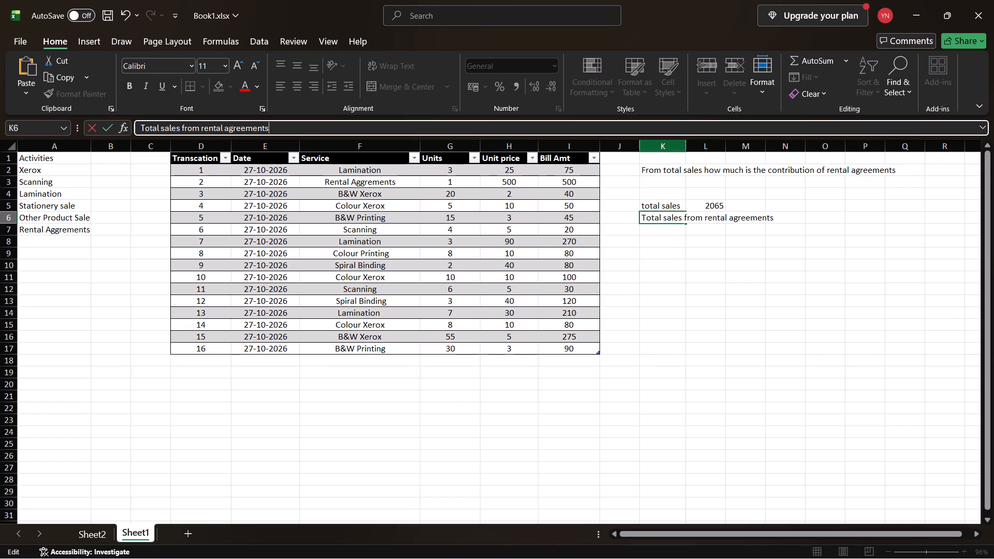
Widen column K to fit the full rental agreements label in K6.
drag(685, 147, 750, 157)
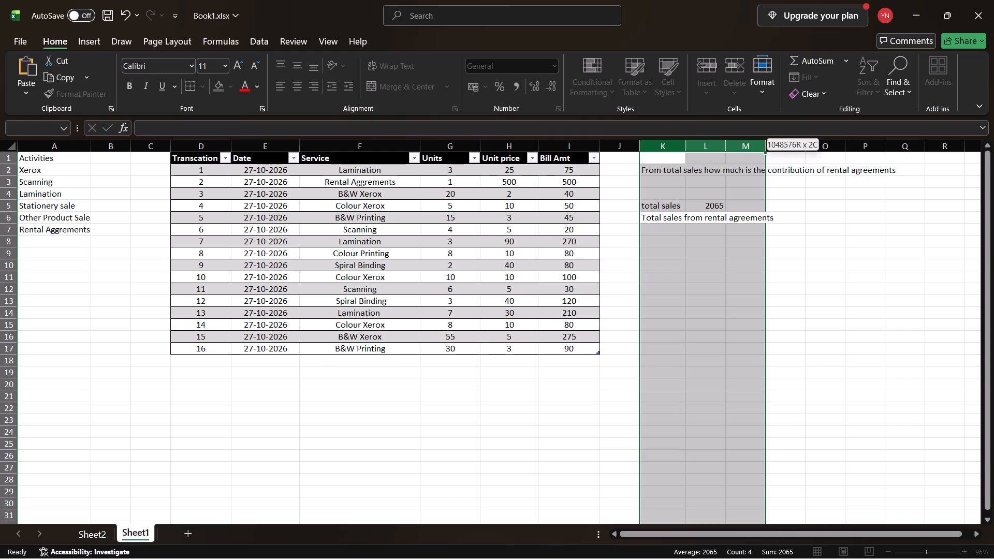
drag(750, 157, 755, 159)
key(Escape)
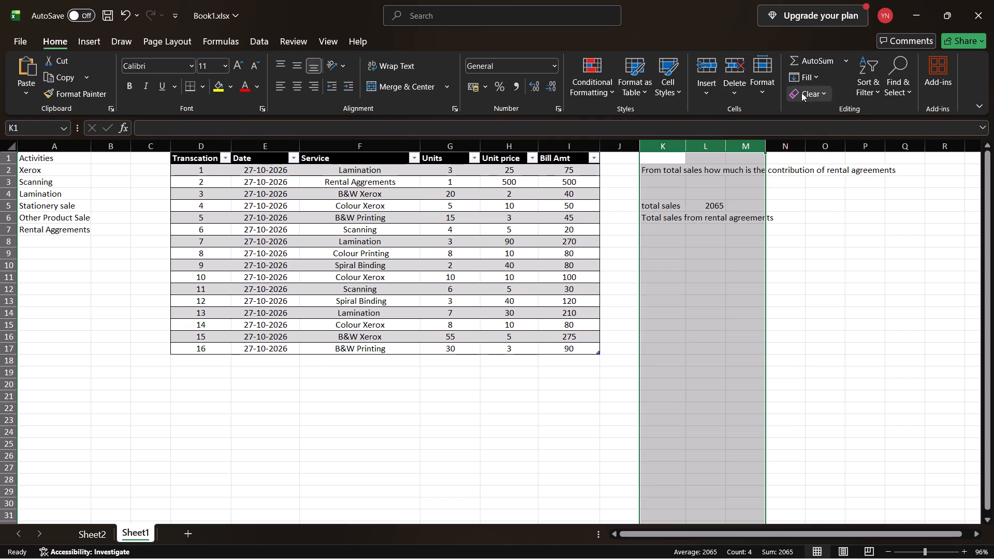
click(799, 111)
click(799, 111)
click(722, 220)
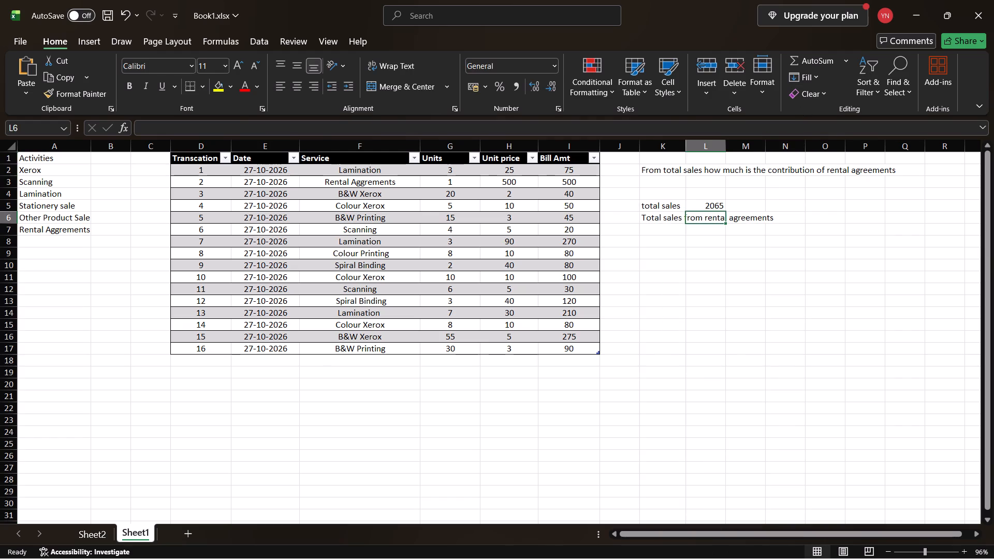
drag(687, 146, 714, 148)
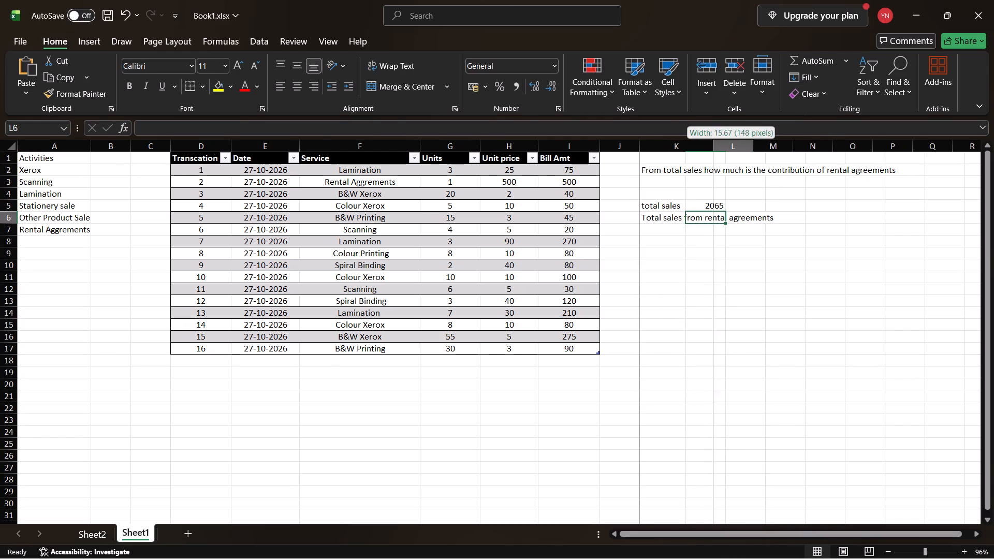
drag(714, 148, 778, 153)
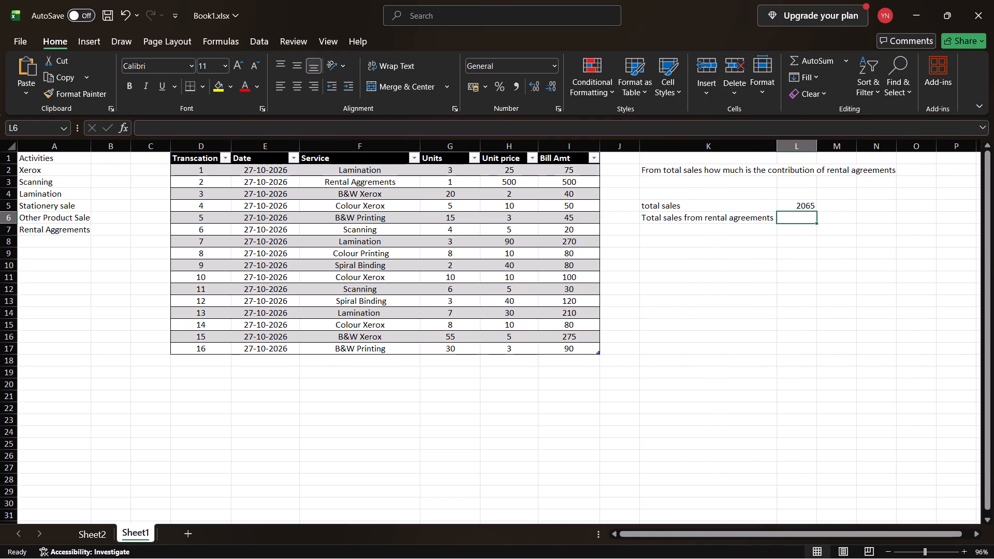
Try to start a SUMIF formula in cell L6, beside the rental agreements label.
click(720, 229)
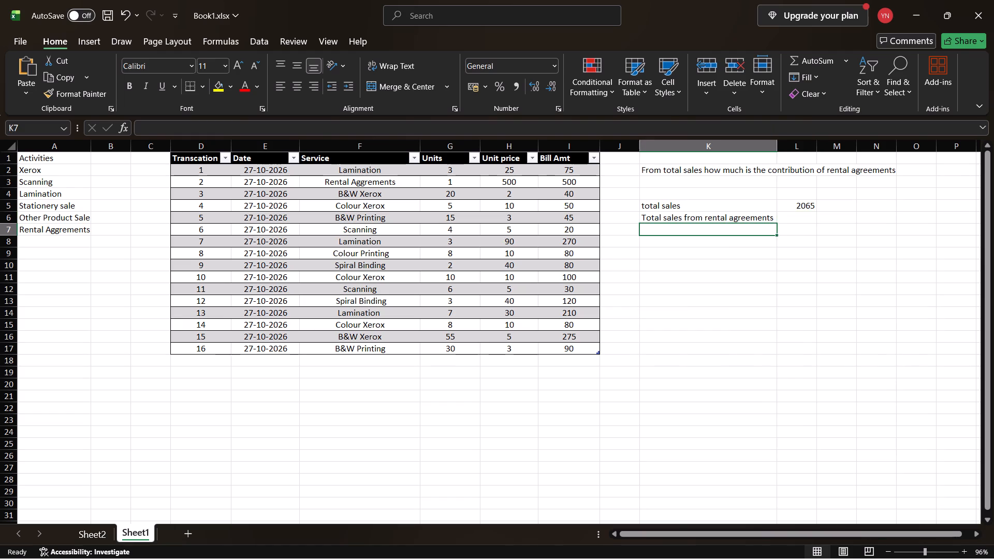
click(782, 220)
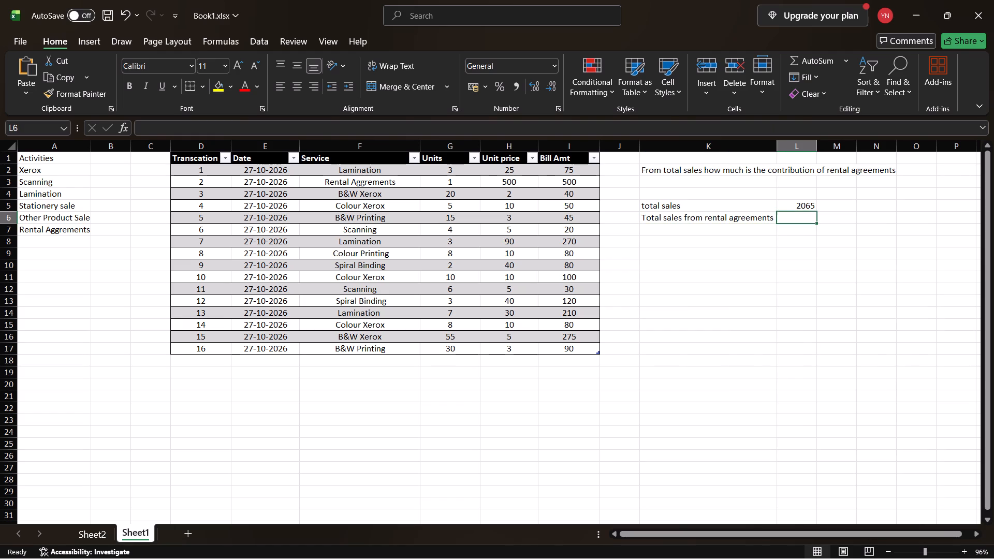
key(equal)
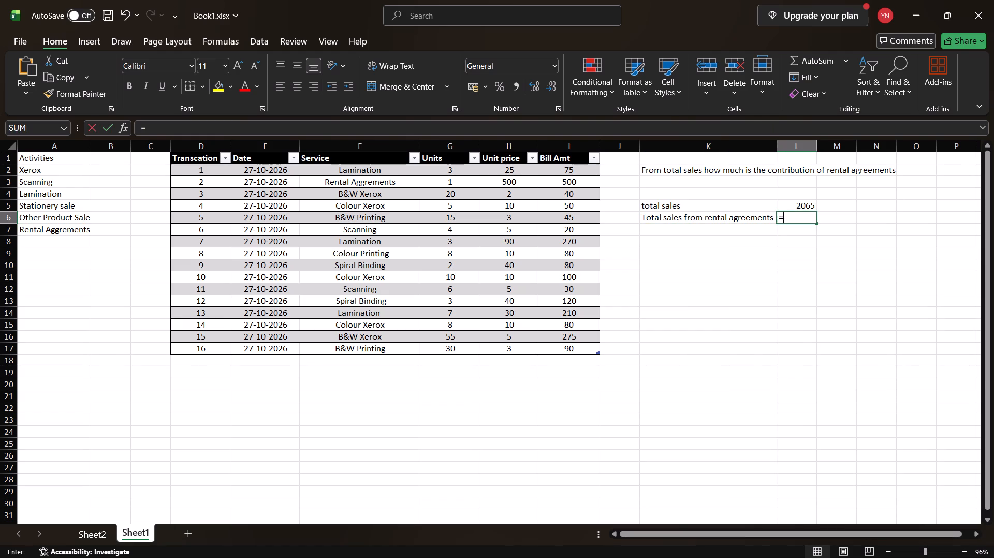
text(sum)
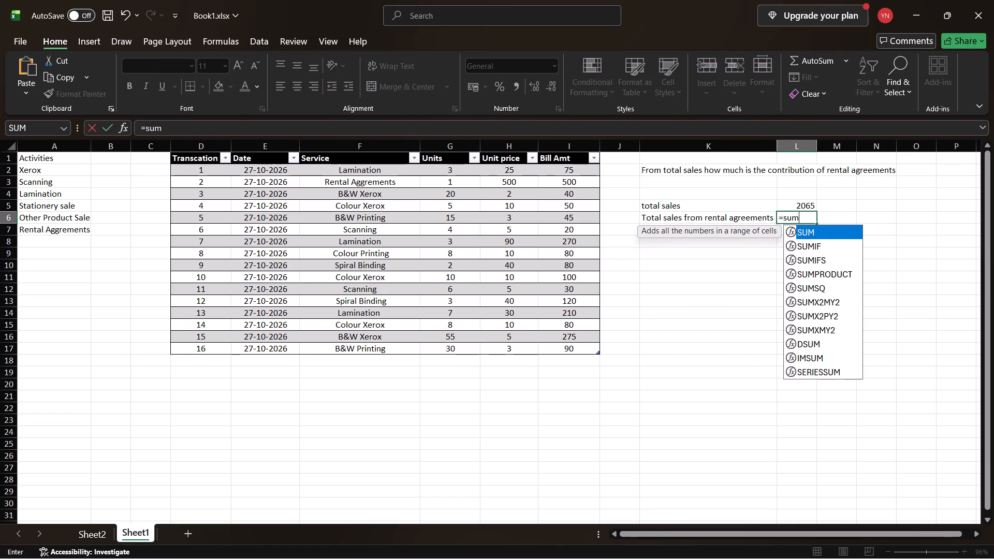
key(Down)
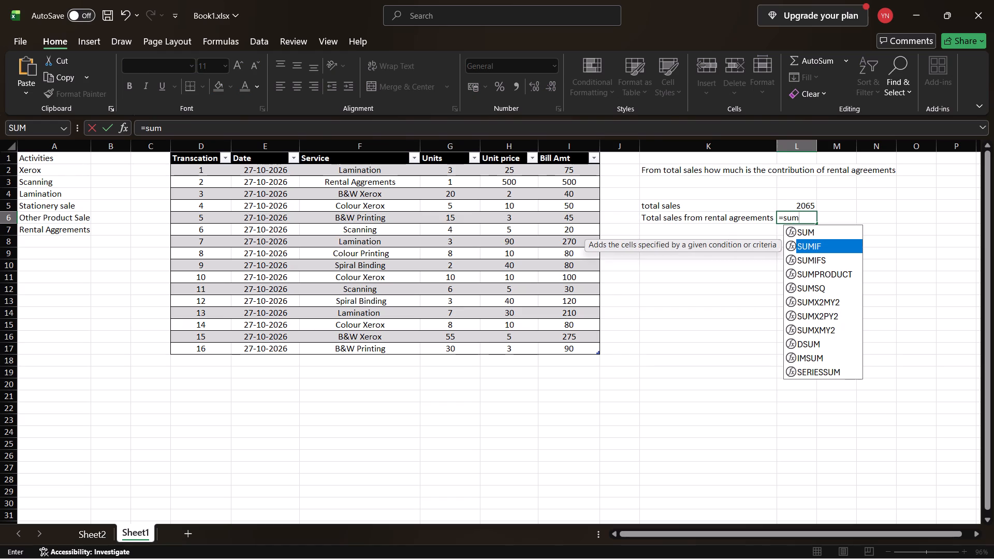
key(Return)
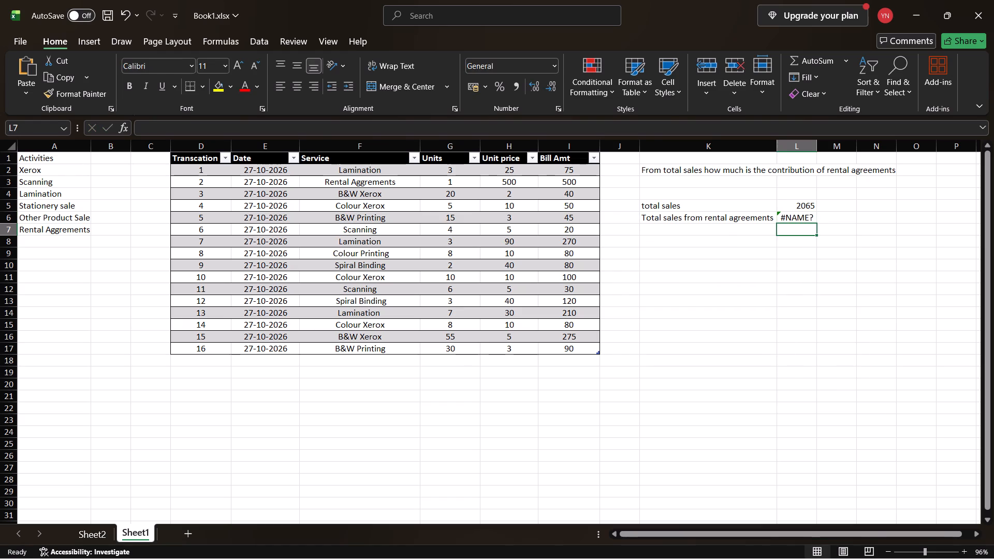
Replace the content of cell L6 with "=sumif".
click(812, 217)
key(BackSpace)
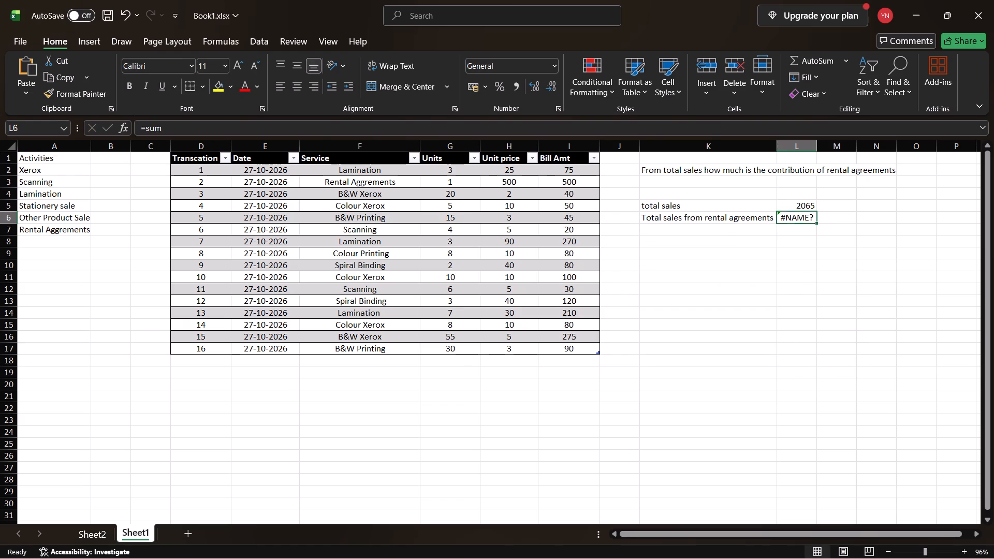
key(minus)
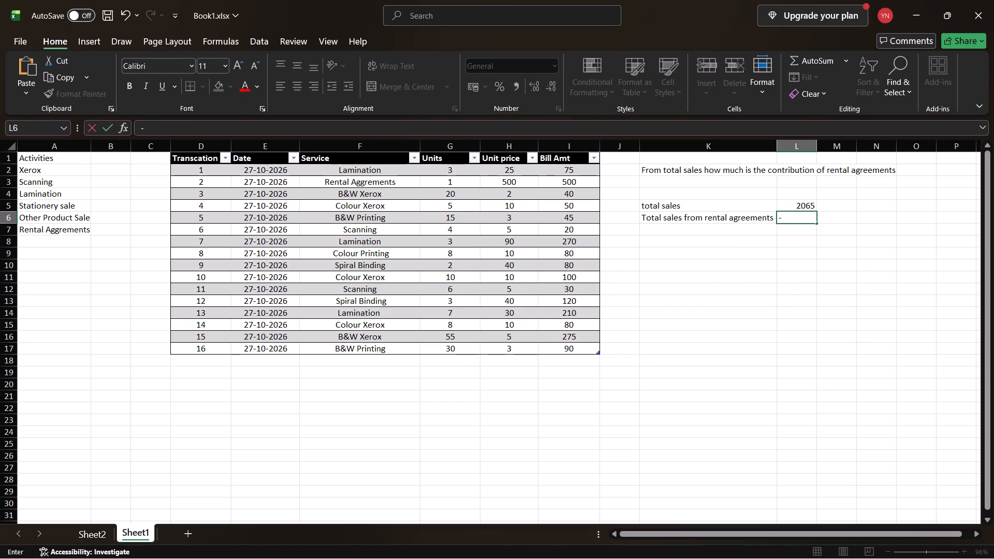
key(BackSpace)
text(sum)
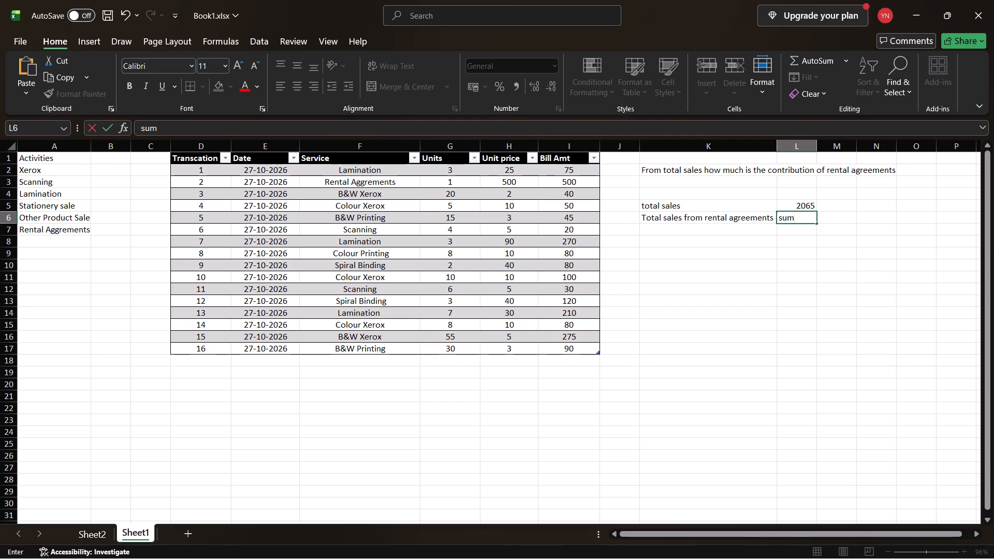
text(id)
key(BackSpace)
key(BackSpace)
key(BackSpace)
key(BackSpace)
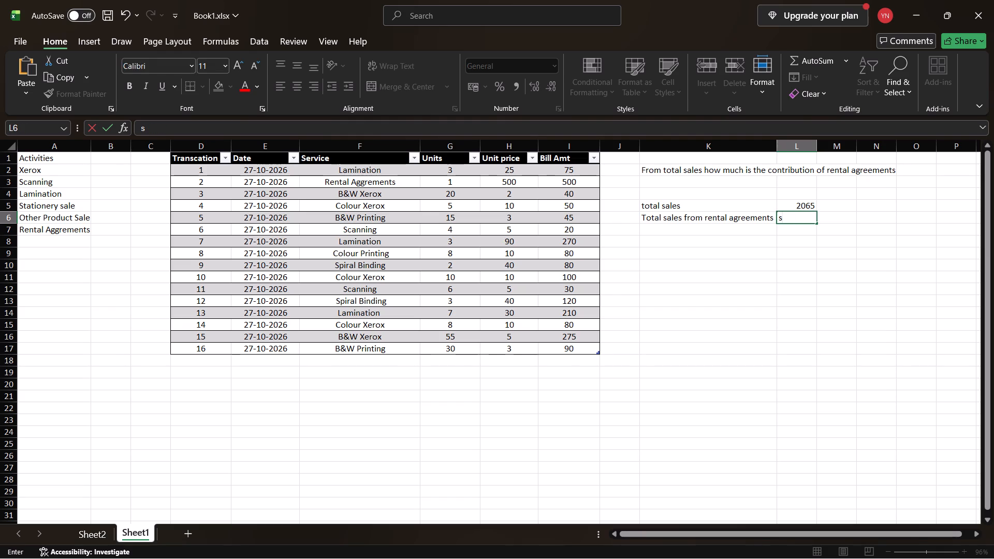
key(BackSpace)
key(equal)
text(sumif)
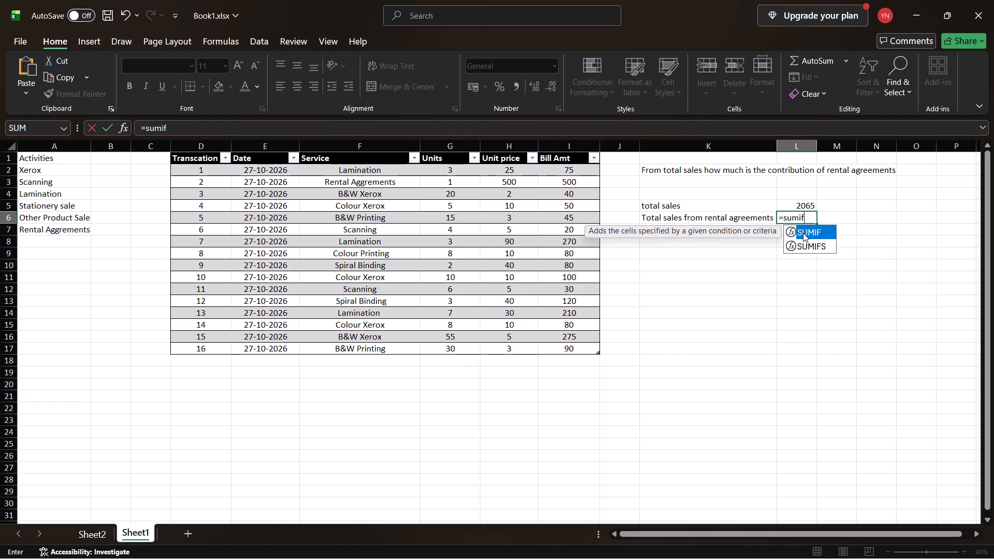
click(803, 233)
right_click(803, 233)
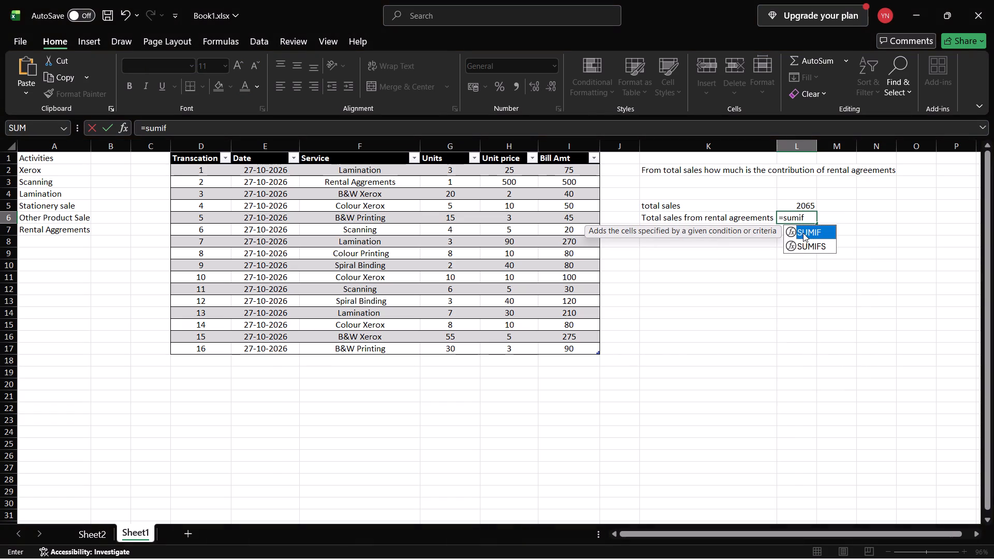
key(Return)
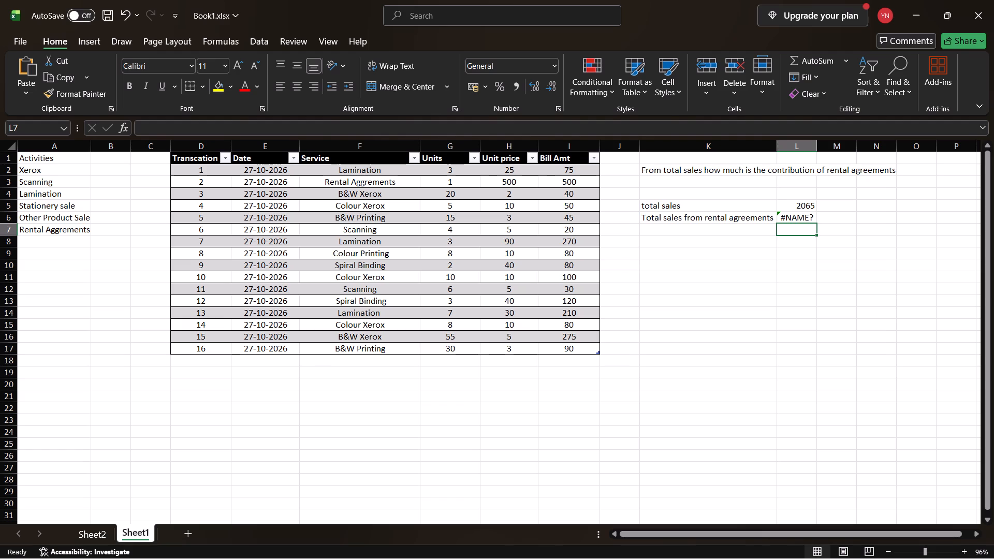
Reopen the formula in L6 and supply the table's Bill Amt column, Table2[Bill Amt], as SUMIF's range argument.
click(812, 220)
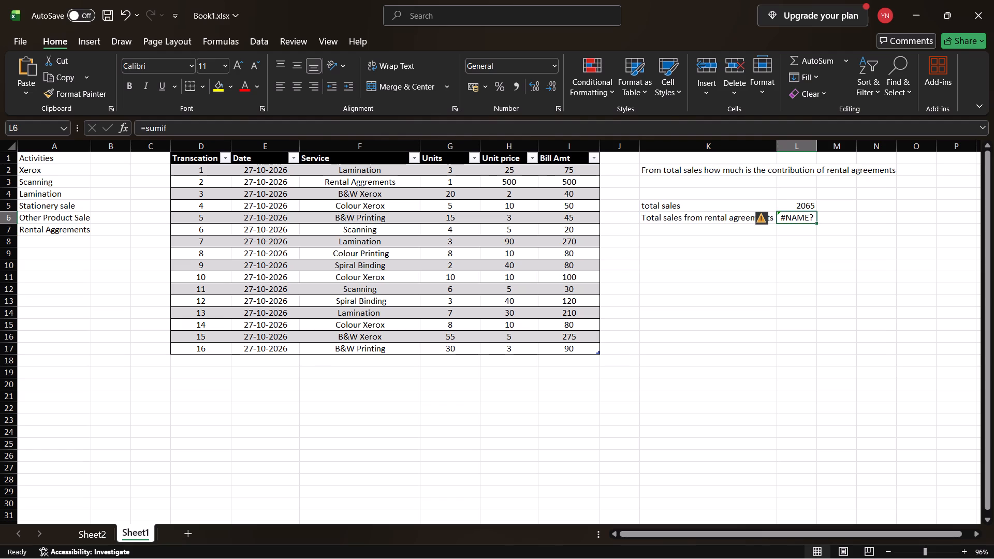
double_click(812, 220)
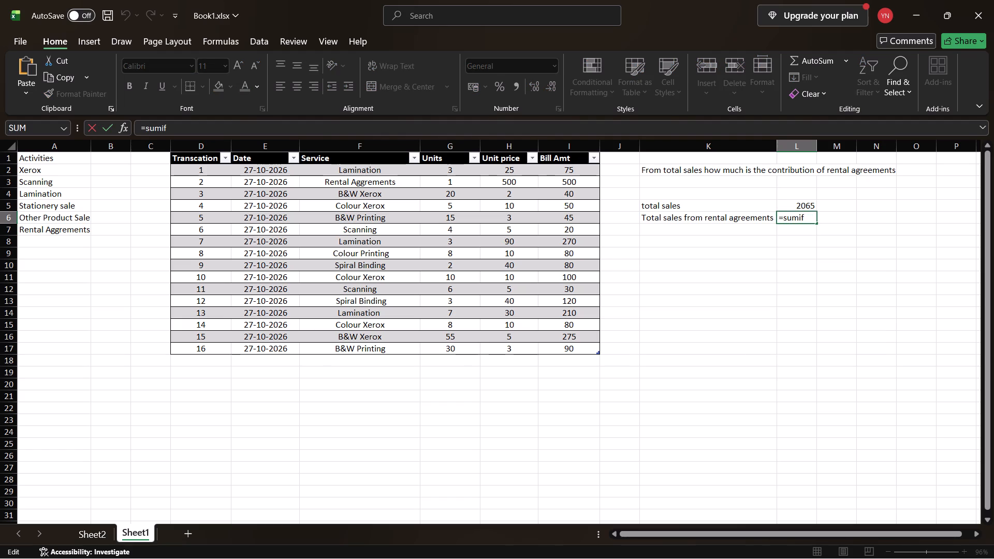
key(shift+parenleft)
drag(593, 174, 584, 349)
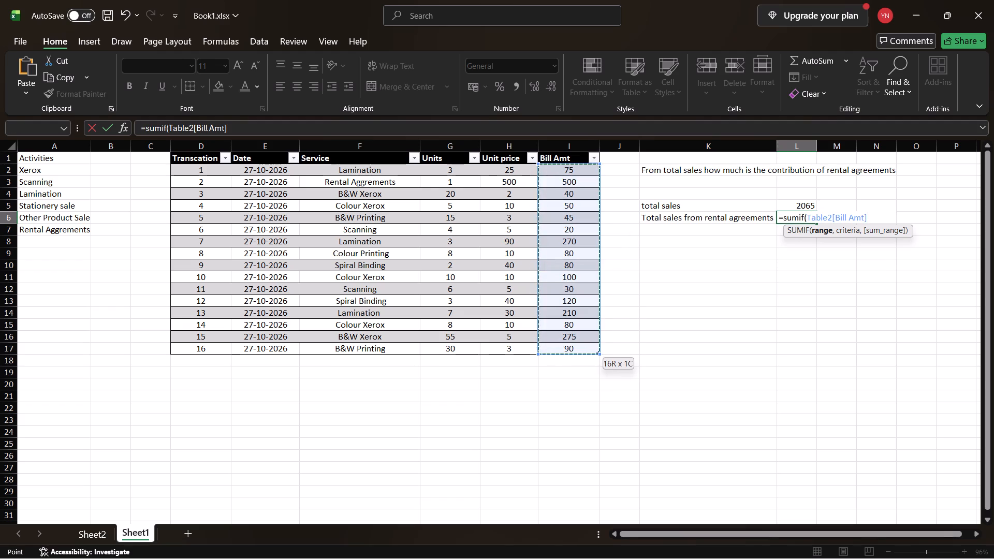
drag(584, 349, 582, 348)
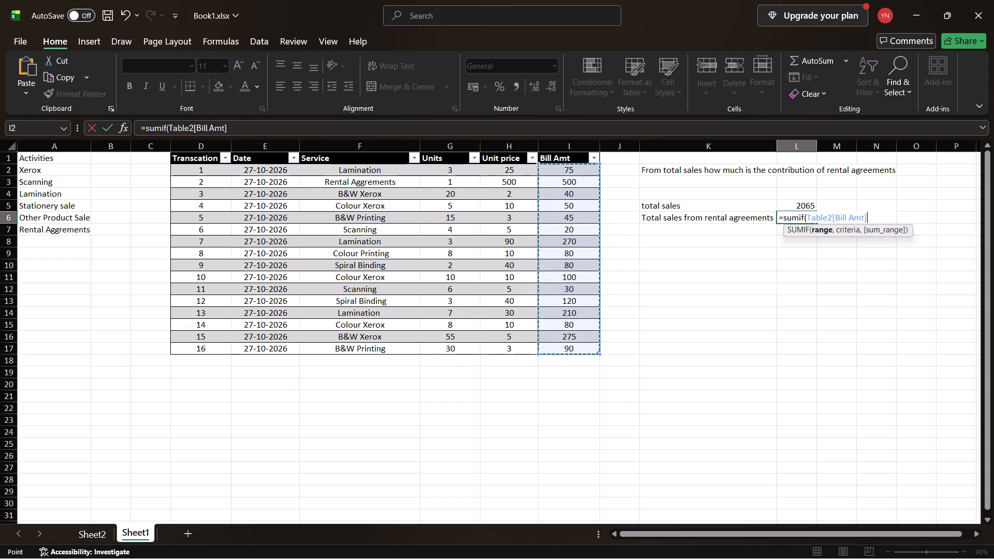
key(comma)
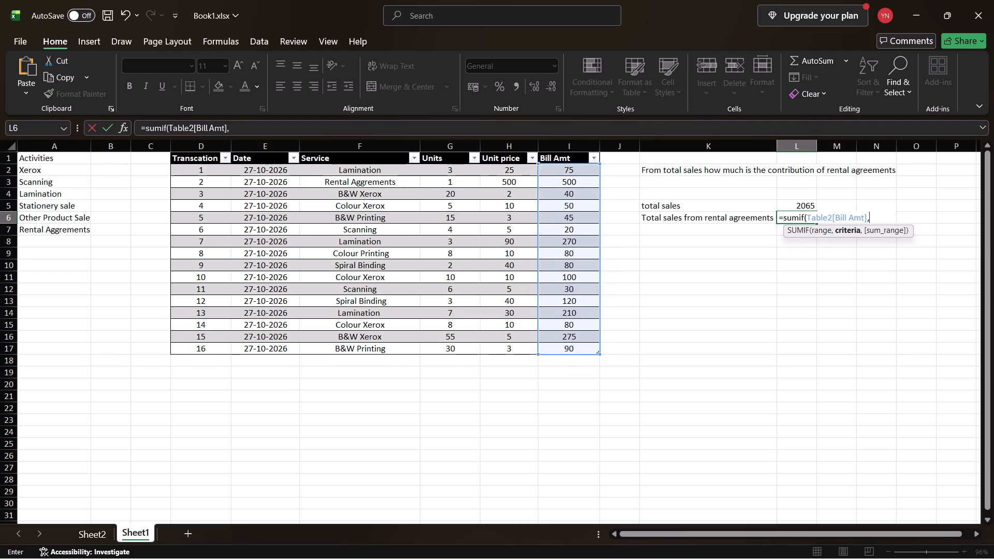
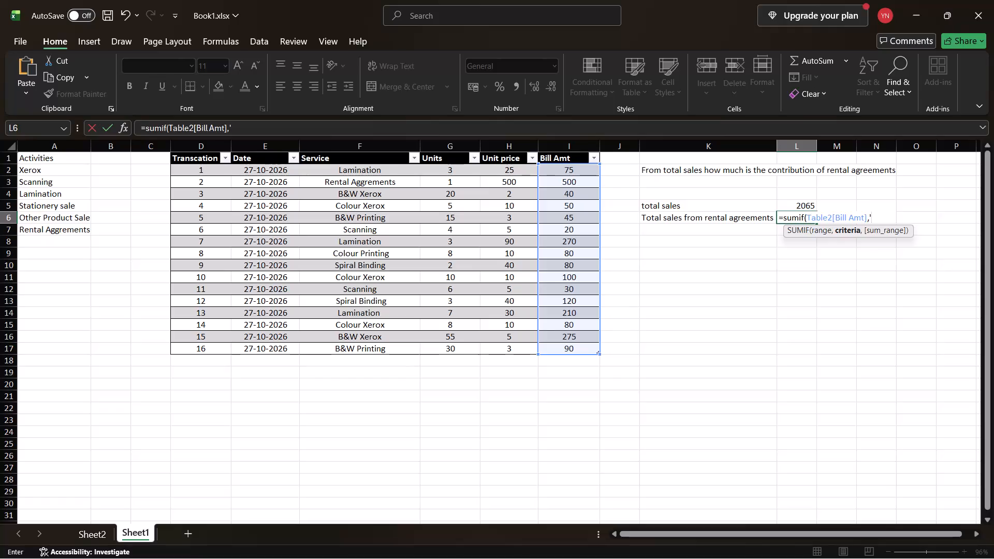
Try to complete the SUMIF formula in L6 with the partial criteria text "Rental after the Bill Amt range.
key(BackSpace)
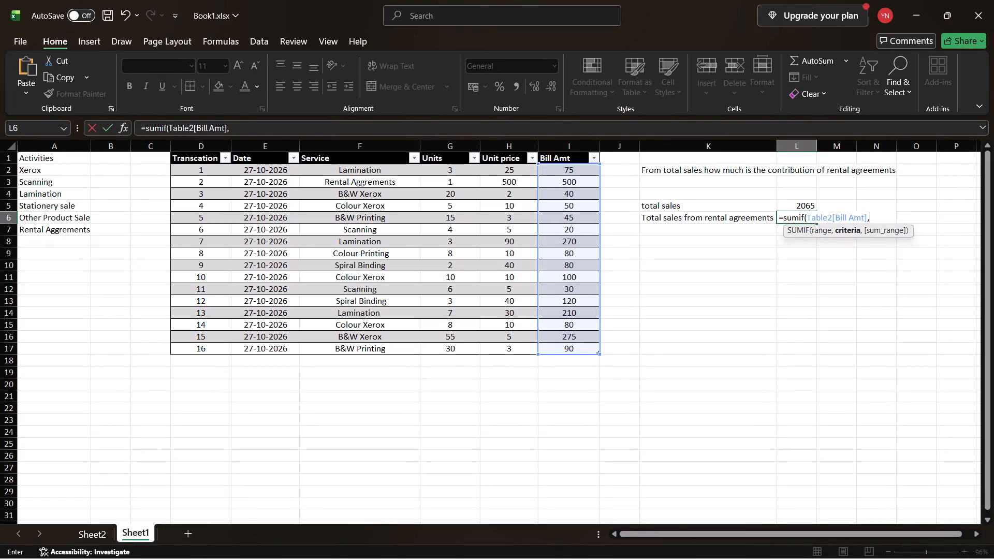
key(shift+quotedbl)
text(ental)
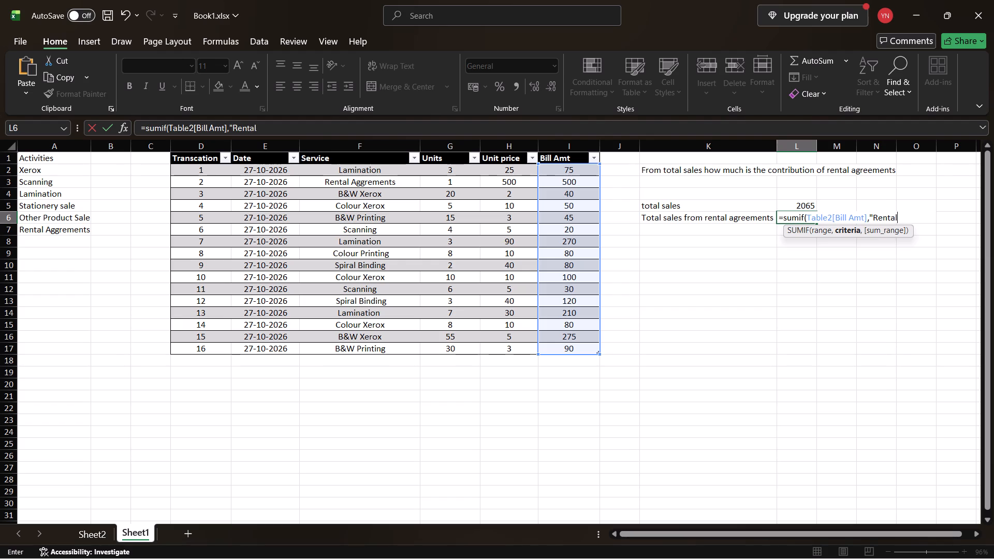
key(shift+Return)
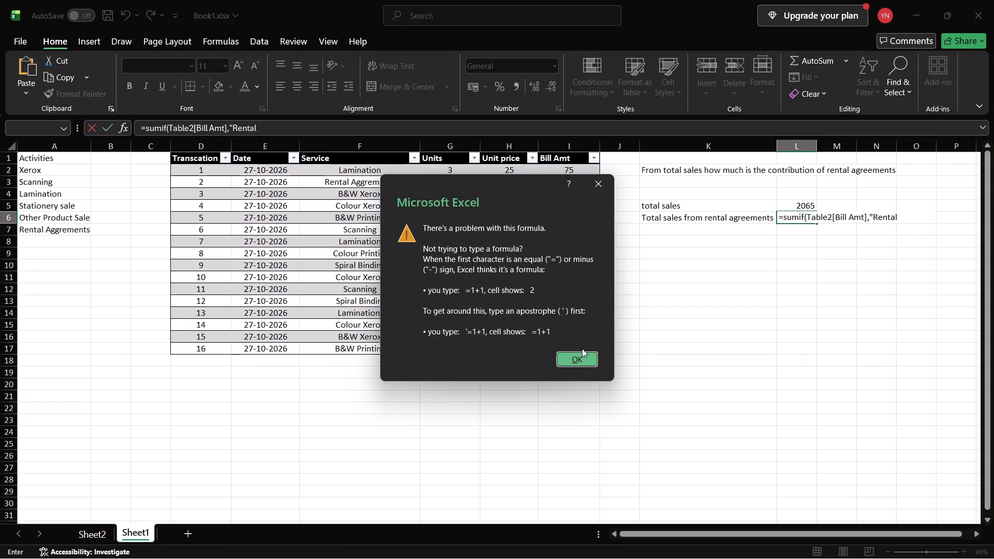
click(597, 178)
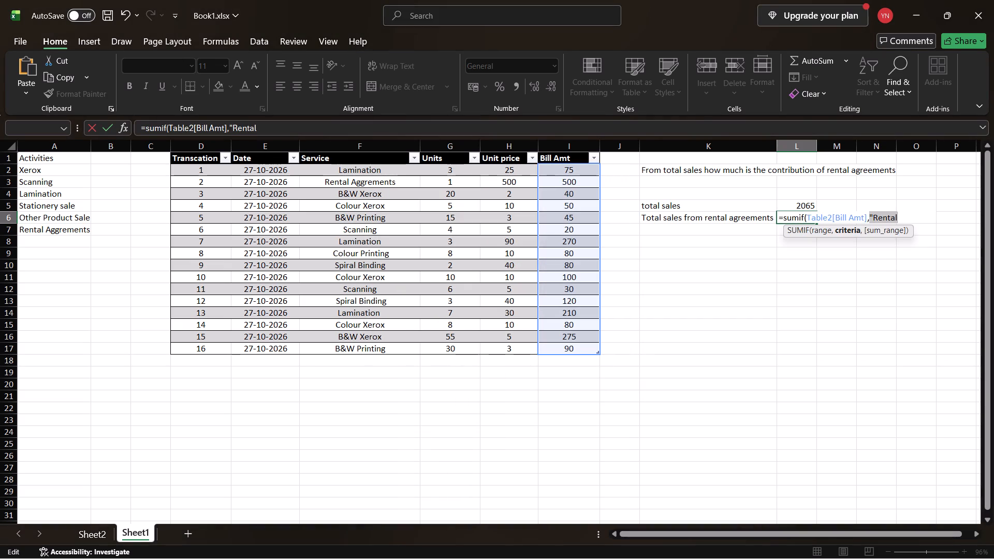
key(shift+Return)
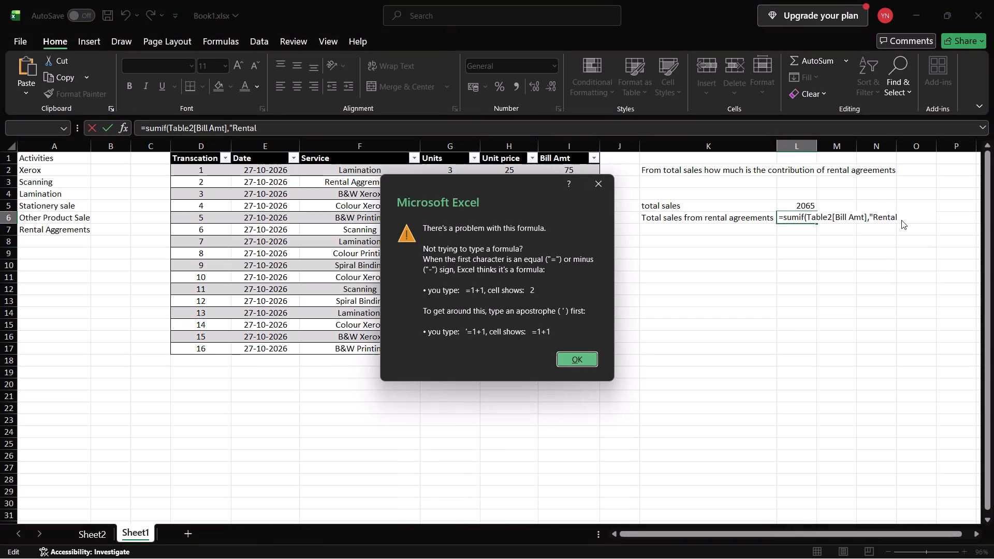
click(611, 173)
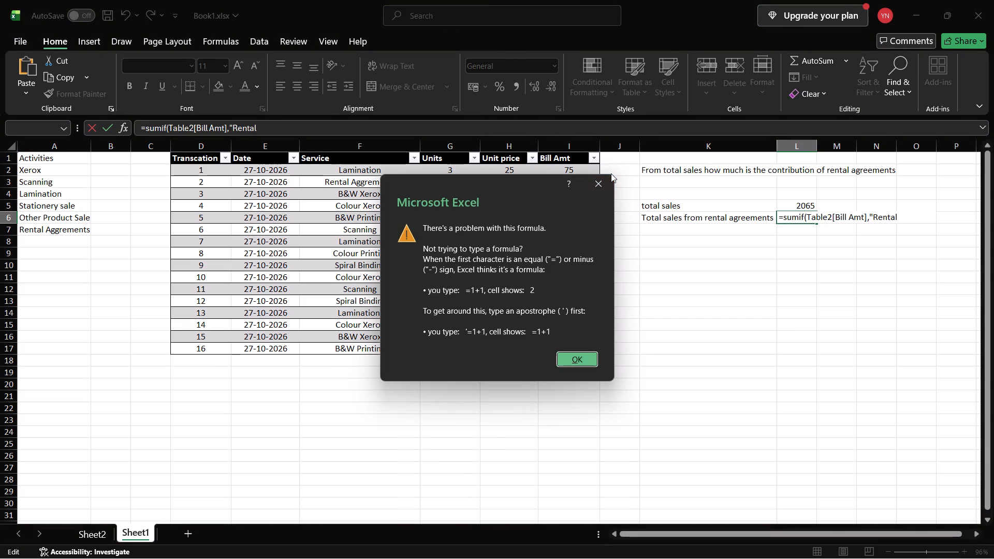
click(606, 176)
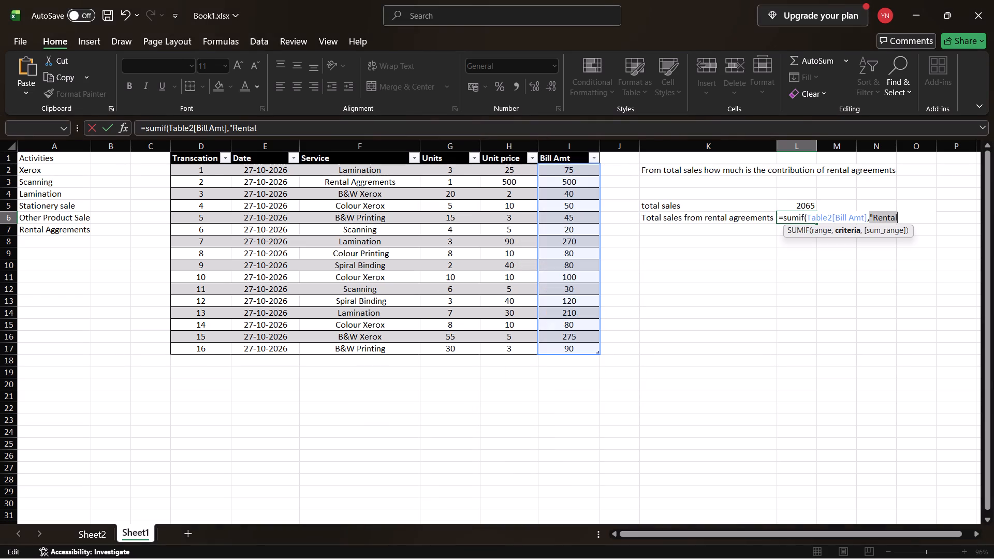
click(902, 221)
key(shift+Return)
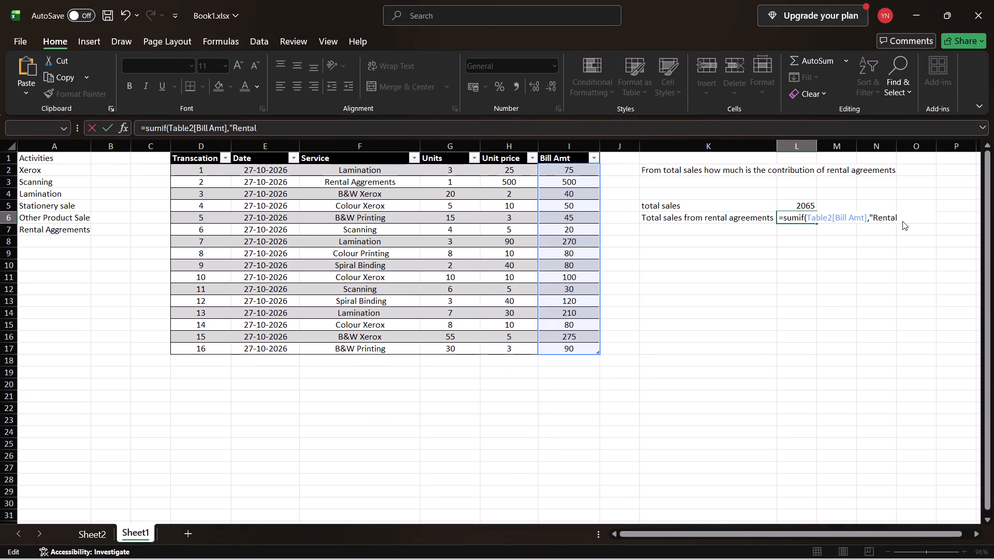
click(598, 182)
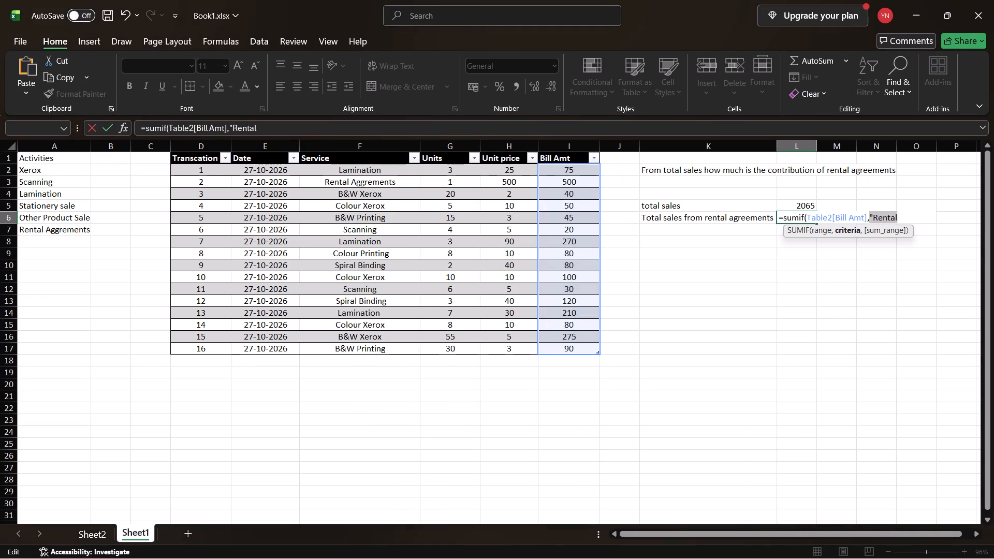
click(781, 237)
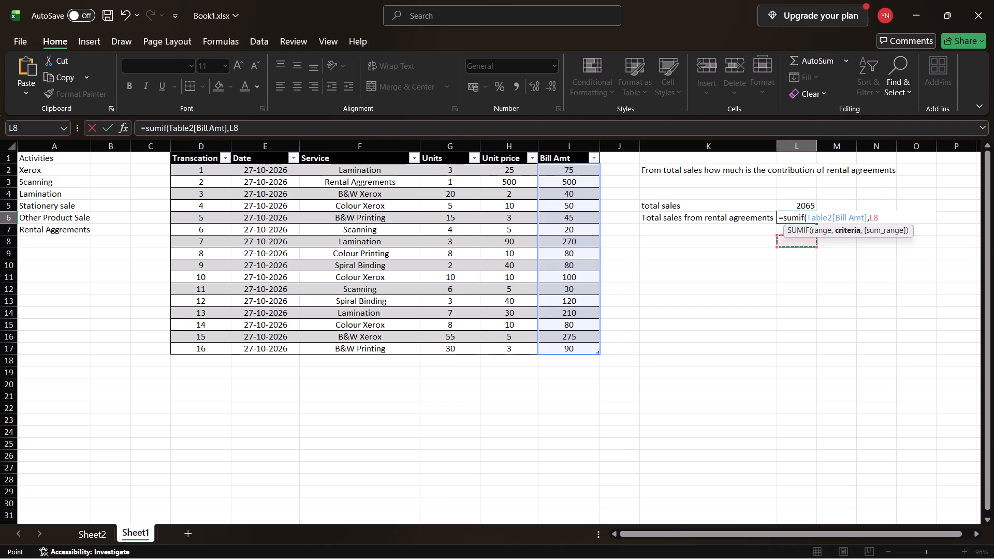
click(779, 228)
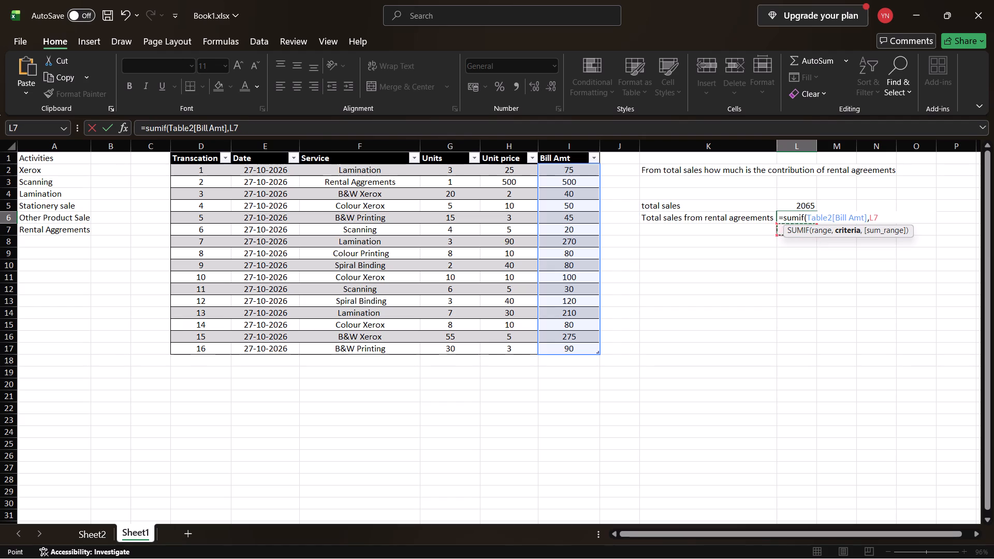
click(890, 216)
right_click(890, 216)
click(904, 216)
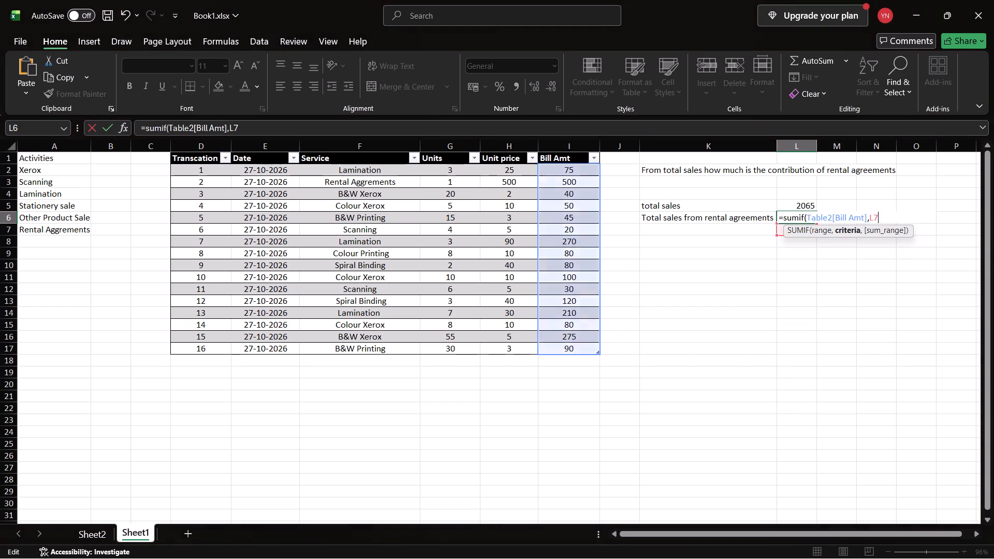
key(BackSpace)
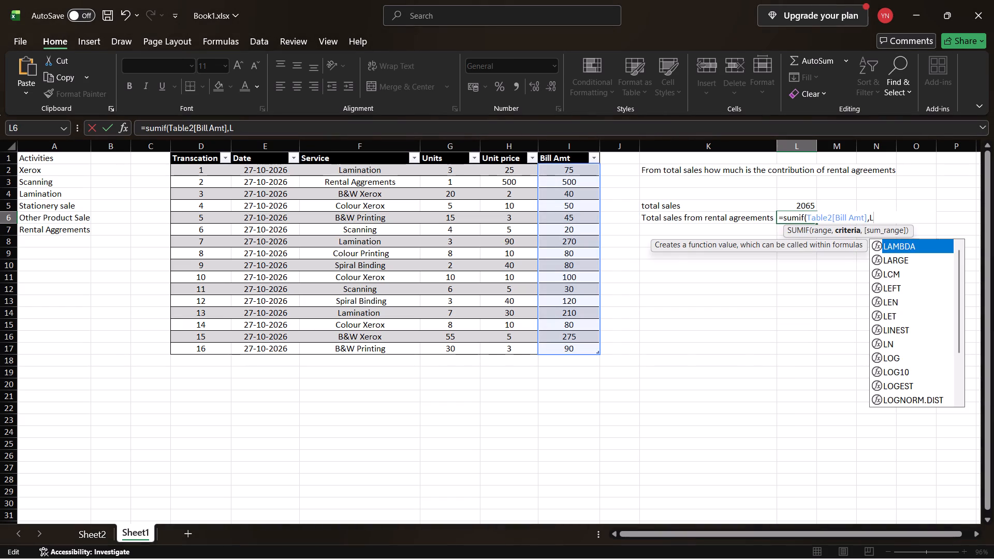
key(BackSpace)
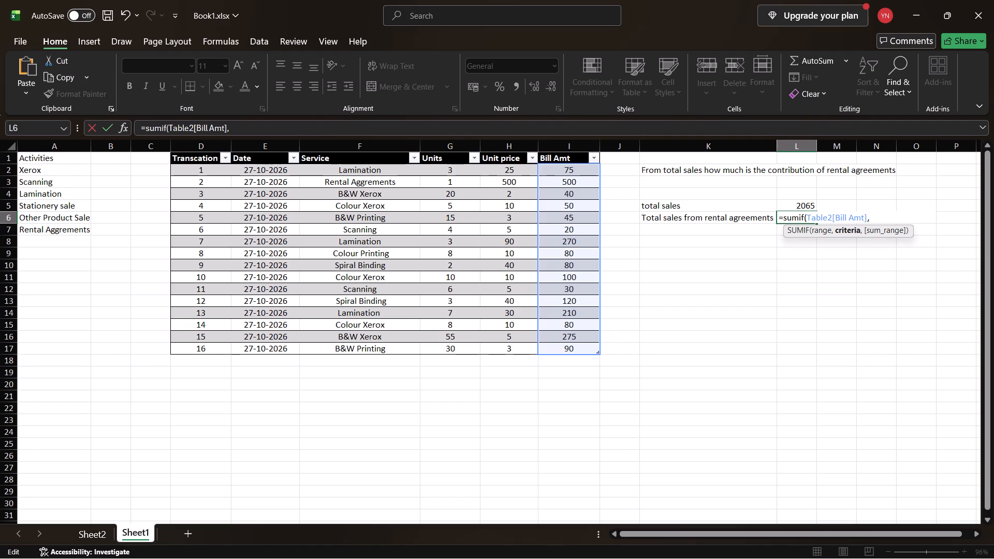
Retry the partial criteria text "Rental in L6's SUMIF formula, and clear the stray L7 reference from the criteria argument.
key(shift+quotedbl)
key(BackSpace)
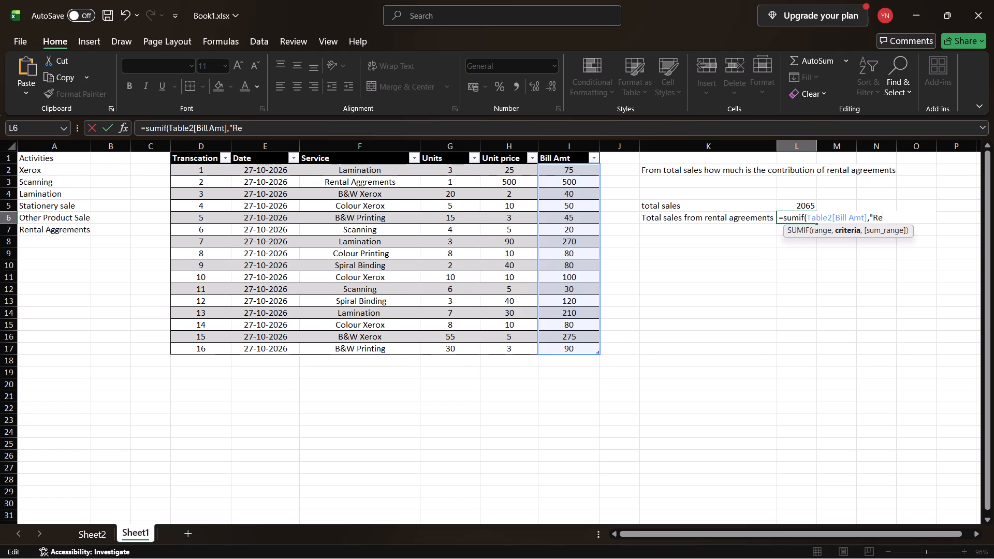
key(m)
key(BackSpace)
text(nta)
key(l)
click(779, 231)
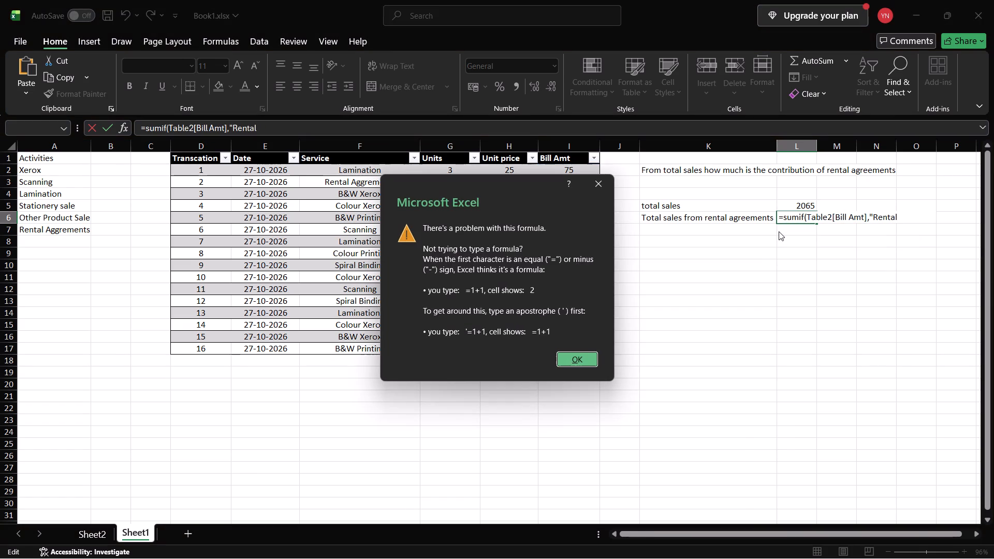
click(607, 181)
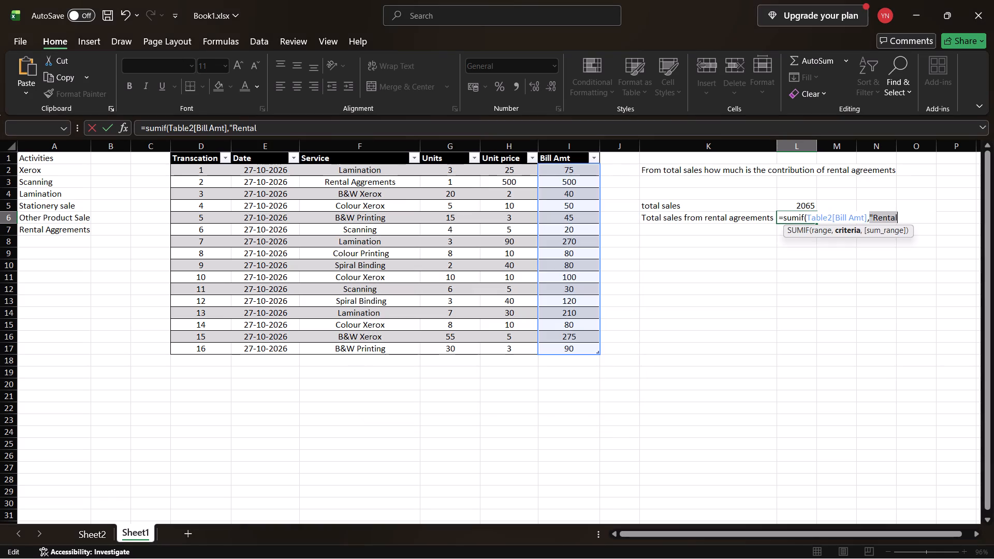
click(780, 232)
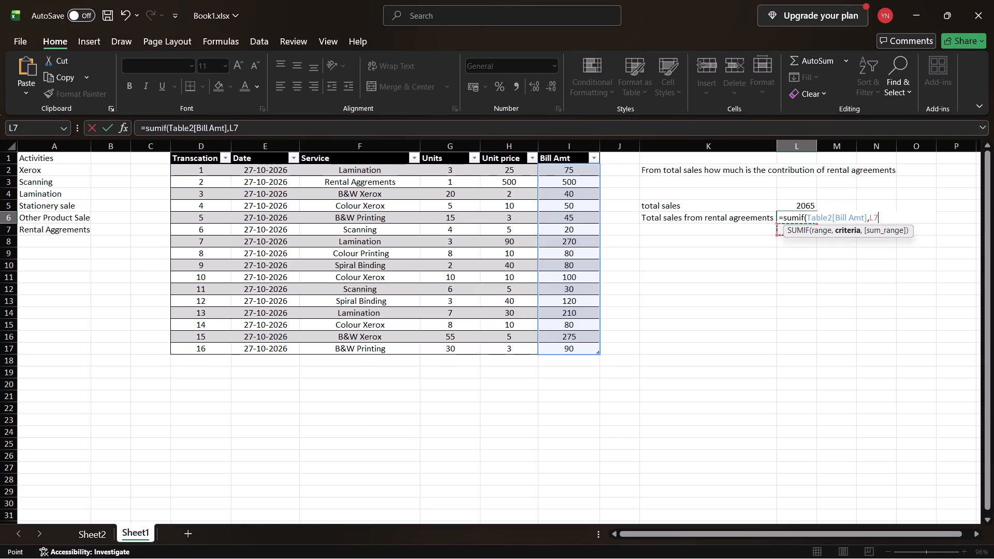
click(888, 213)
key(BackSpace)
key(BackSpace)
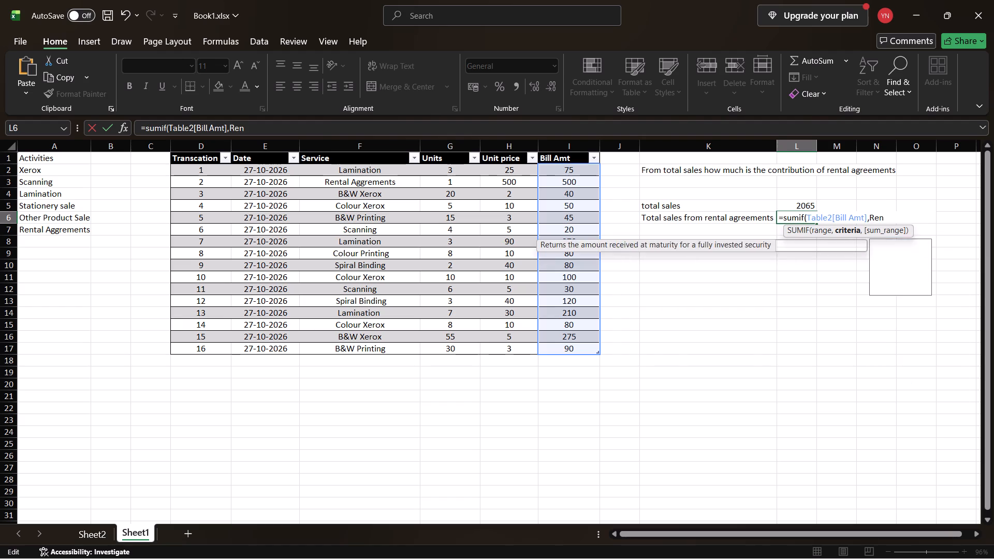
Enter "Rental Agreements" in quotation marks as the SUMIF criteria in L6, followed by a comma for the sum range.
key(Left)
key(Left)
key(Left)
key(Left)
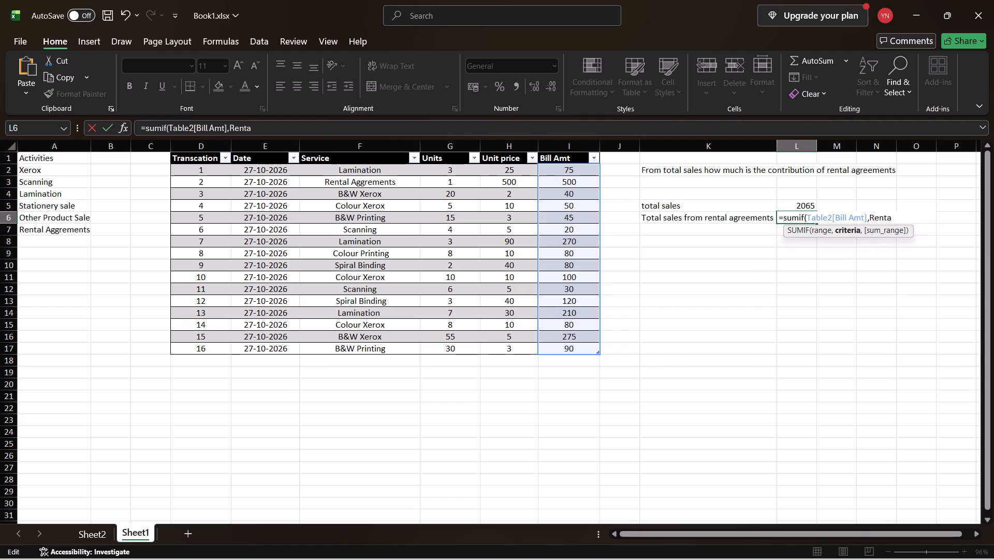
key(Left)
key(semicolon)
key(BackSpace)
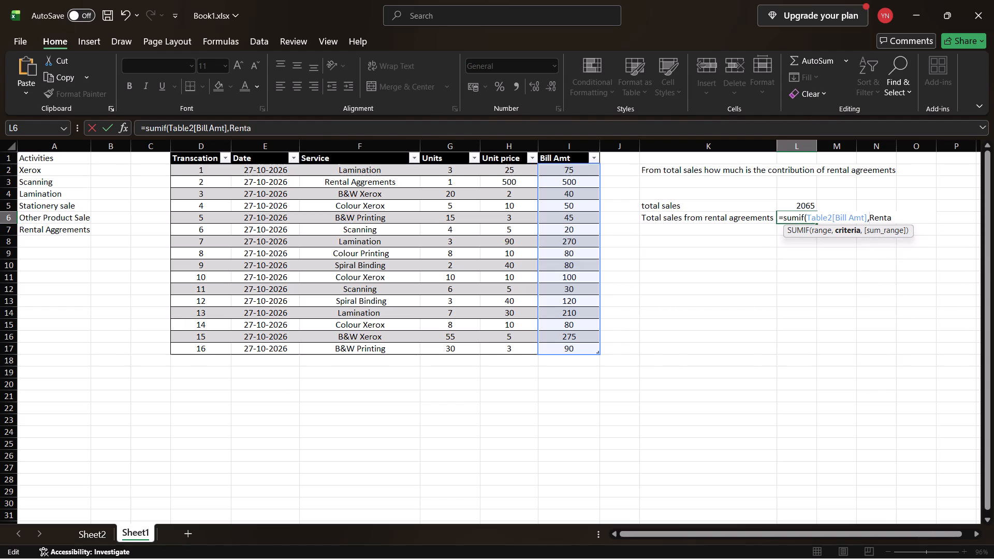
key(shift+quotedbl)
key(Right)
key(Right)
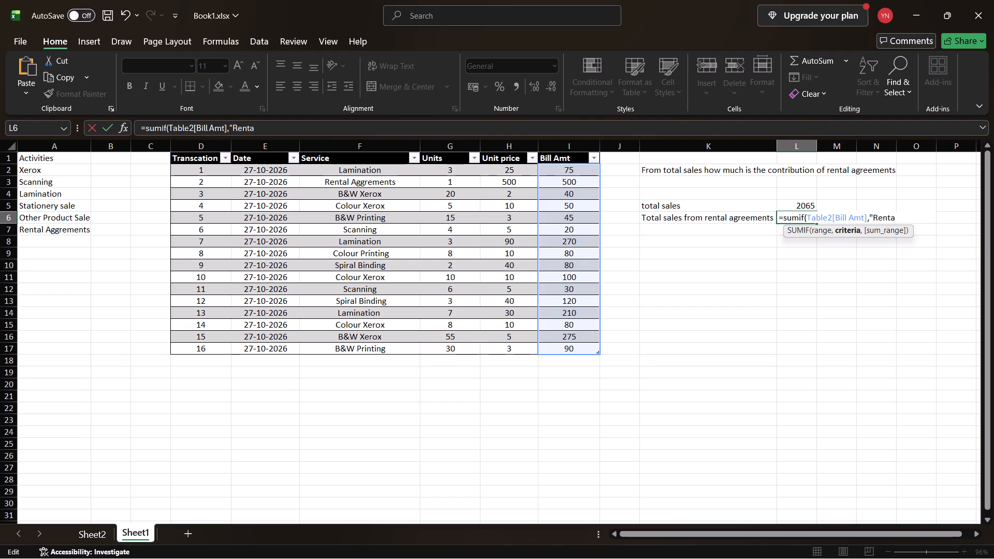
key(Right)
key(Right)
key(Right)
key(Right)
text(l)
key(space)
text(gree)
text(ment)
key(s)
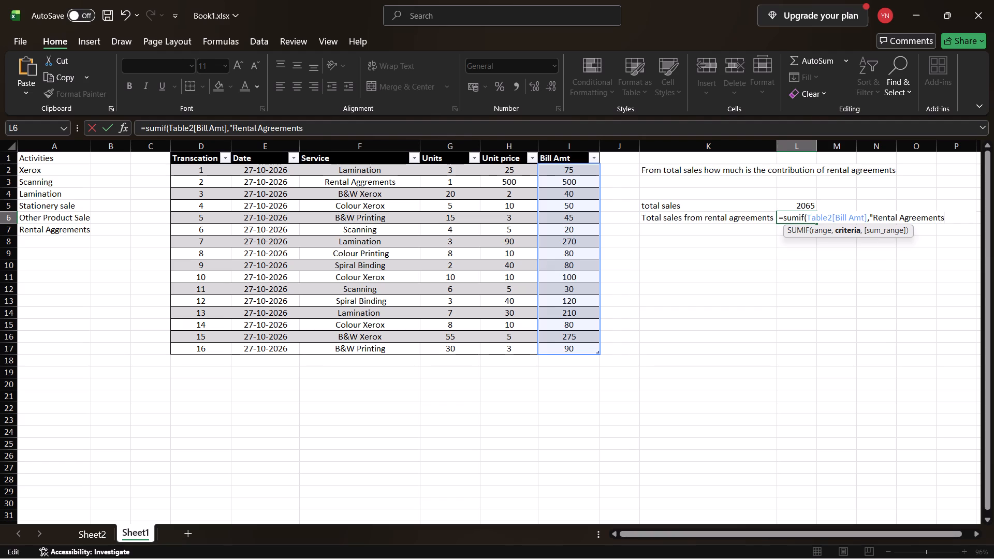
key(shift+quotedbl)
key(comma)
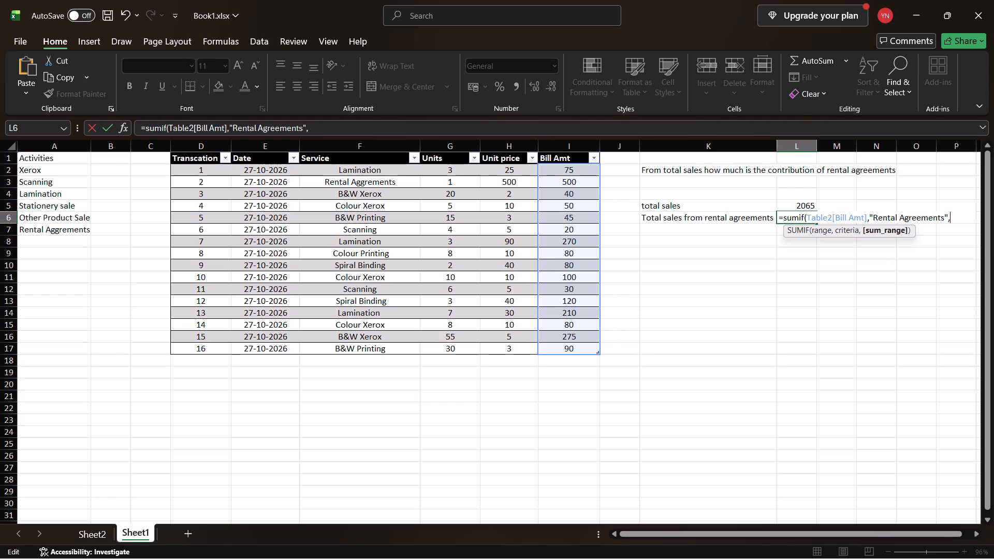
Replace SUMIF's range argument in L6 with the table's Service column, Table2[Service].
double_click(864, 219)
key(BackSpace)
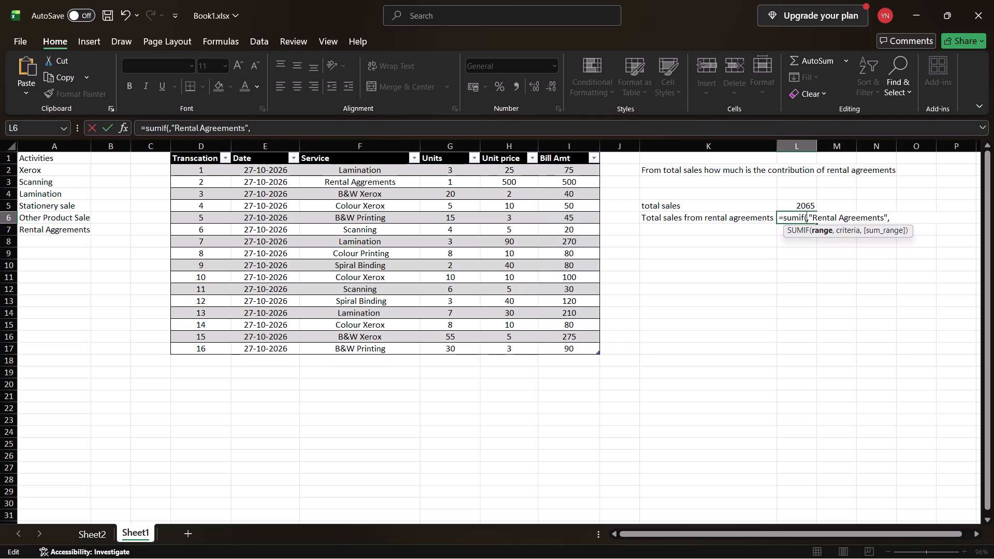
drag(399, 174, 398, 342)
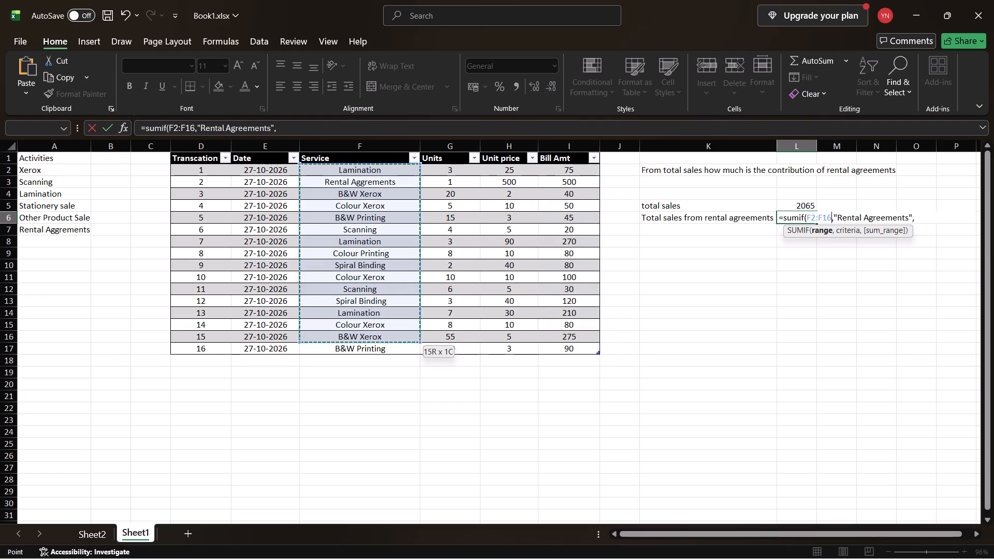
drag(398, 342, 398, 347)
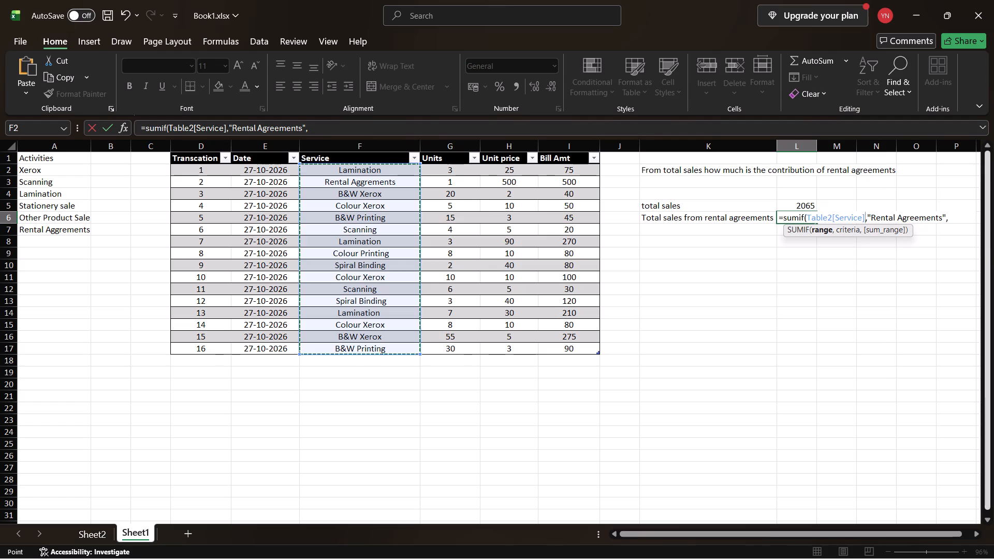
Complete the SUMIF formula in L6 with the table's Bill Amt column, Table2[Bill Amt], as the sum range.
double_click(947, 217)
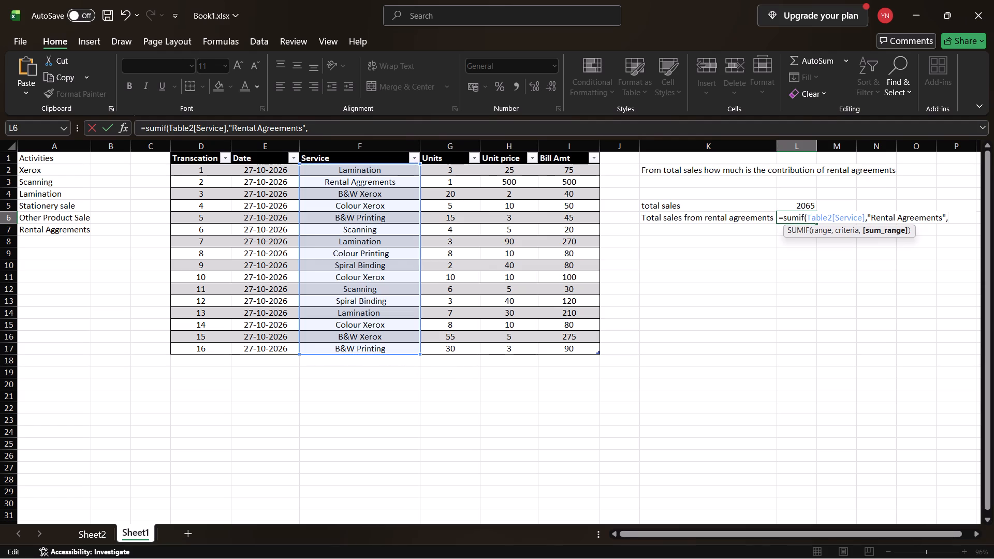
drag(561, 170, 545, 373)
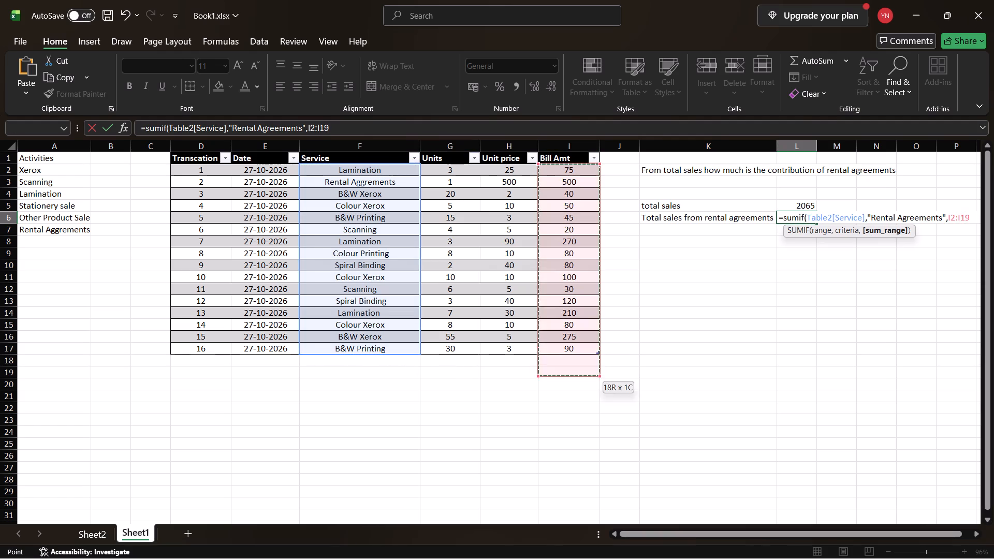
drag(545, 373, 547, 354)
key(Return)
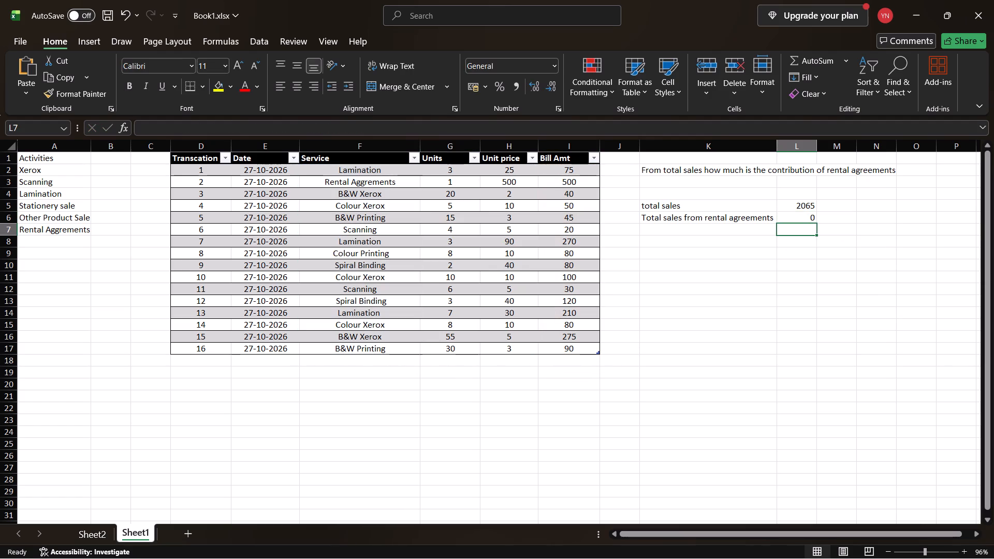
Reopen the SUMIF formula in L6 and examine its range, criteria and sum range arguments.
scroll(612, 290, down, 1)
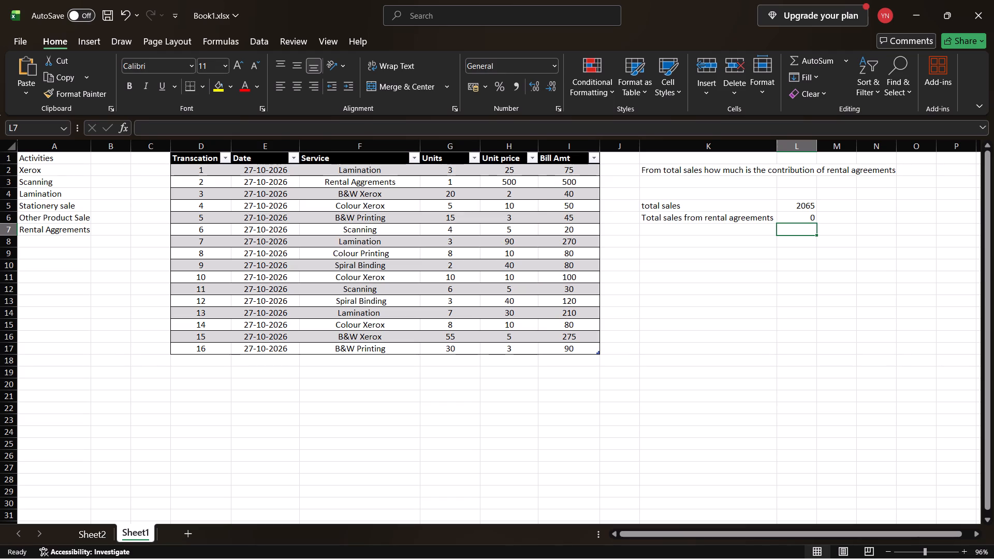
click(803, 217)
click(803, 217)
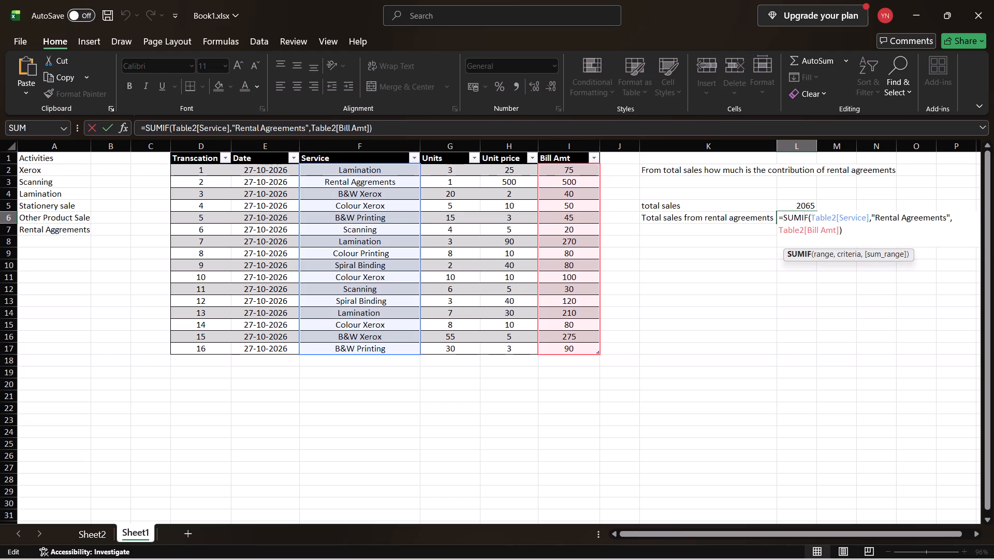
click(448, 125)
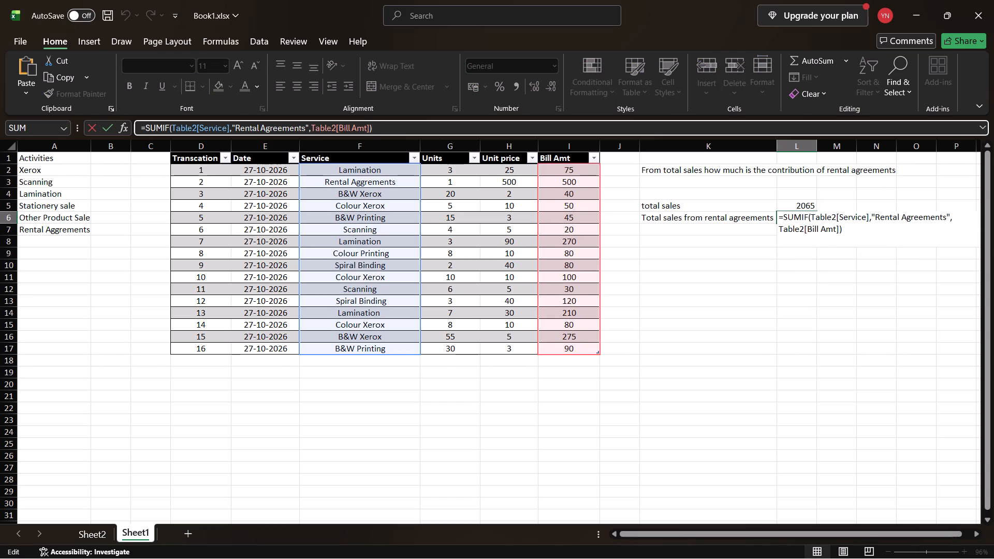
key(Return)
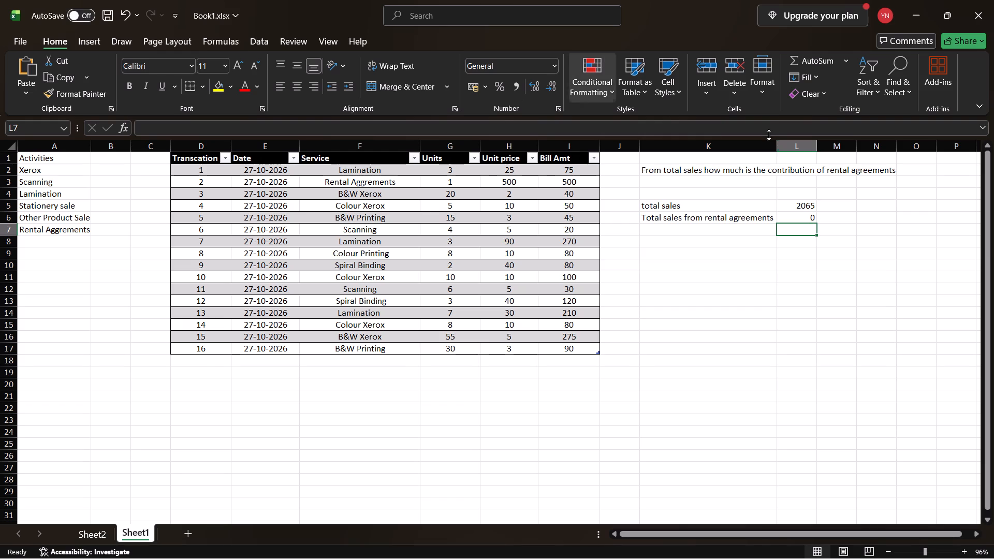
Change the SUMIF criteria text in L6 to "Rental Aggrements" to match the spelling used in the Service column.
double_click(788, 218)
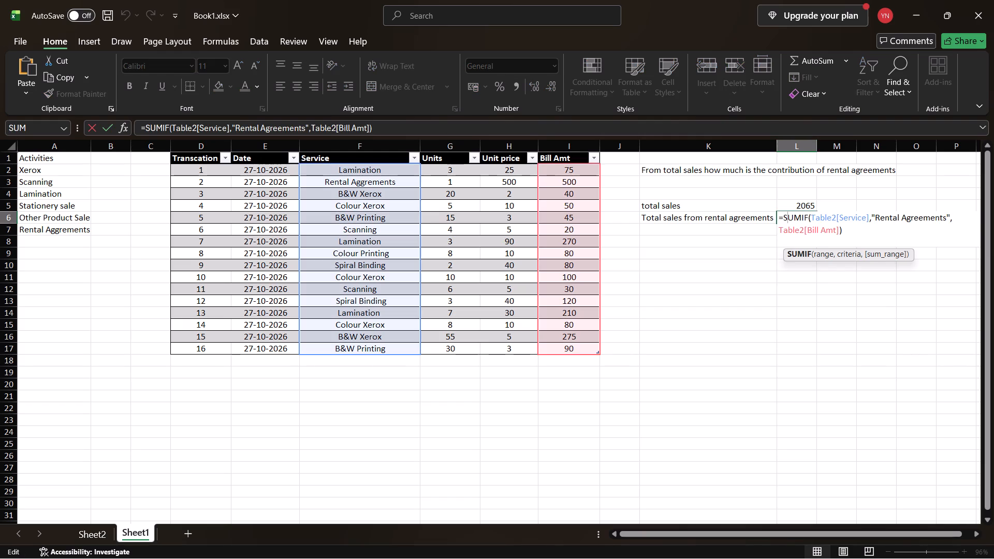
click(500, 133)
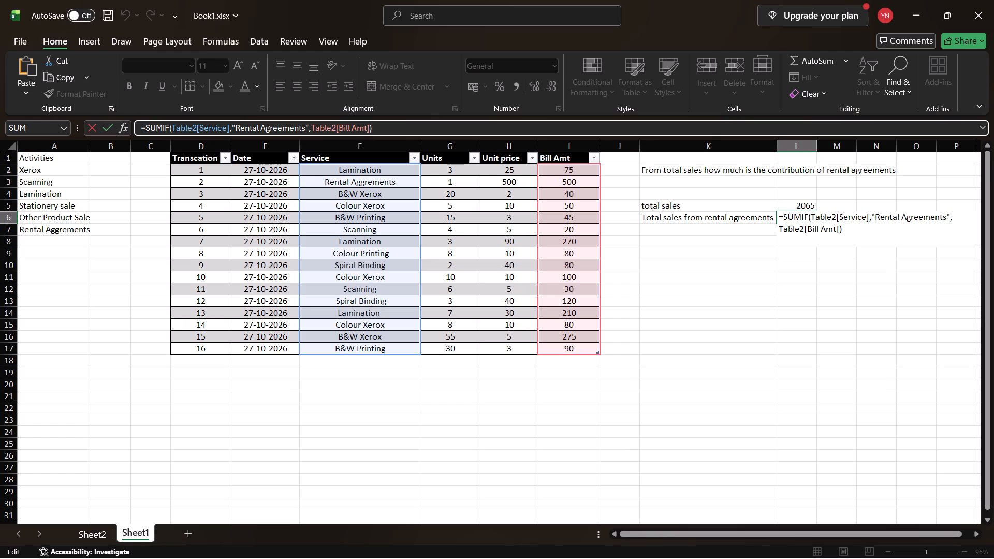
click(919, 222)
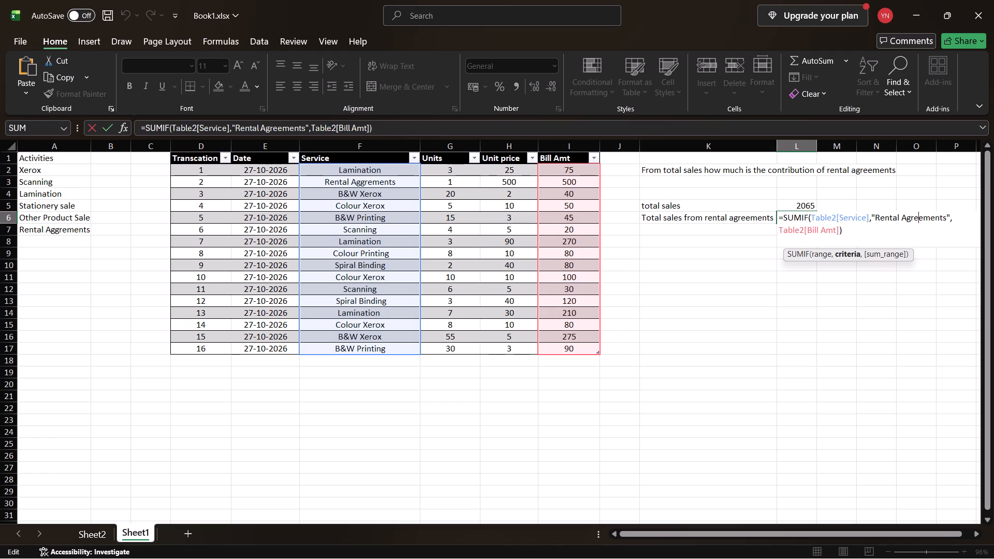
key(BackSpace)
key(BackSpace)
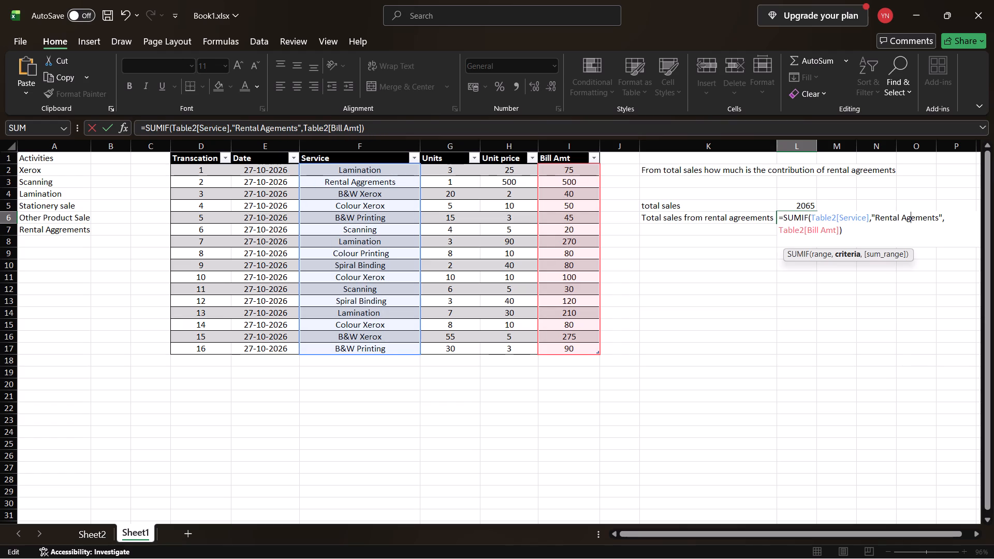
key(g)
key(r)
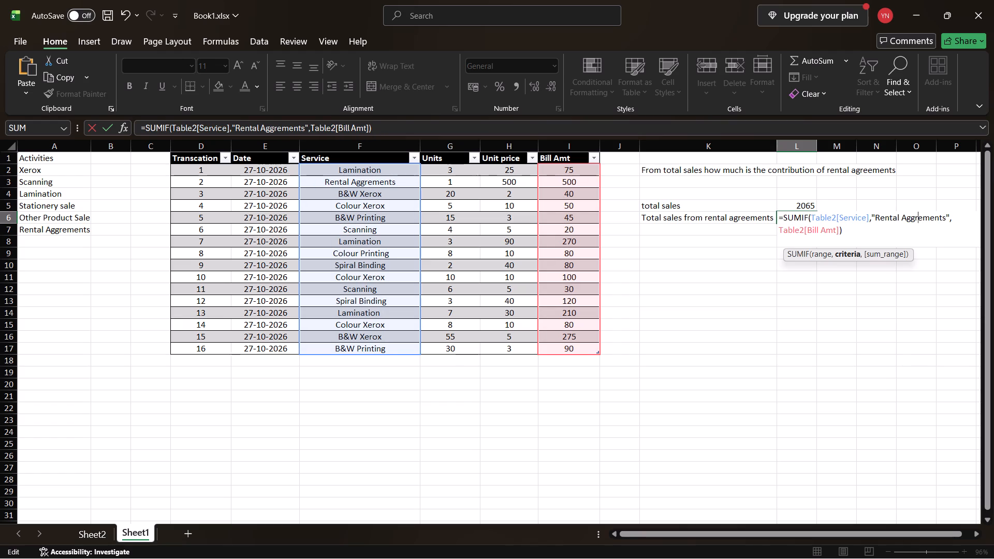
key(Return)
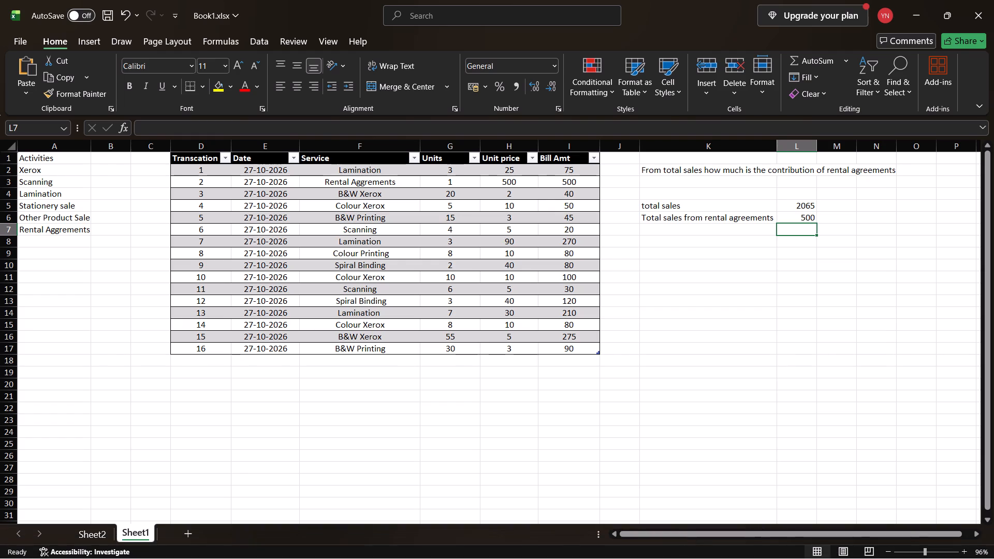
Minimize the workbook window and launch Kuro from the desktop.
click(919, 4)
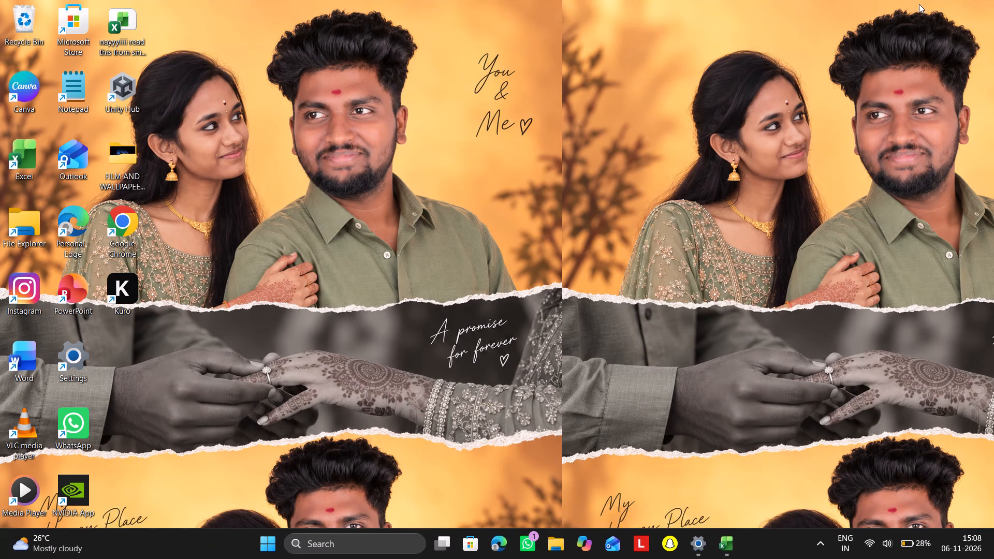
double_click(118, 277)
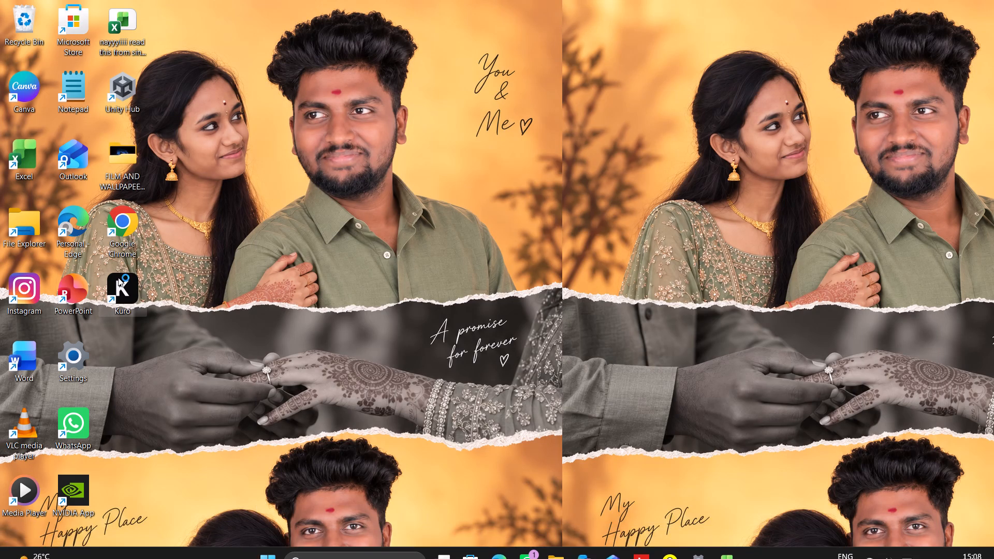
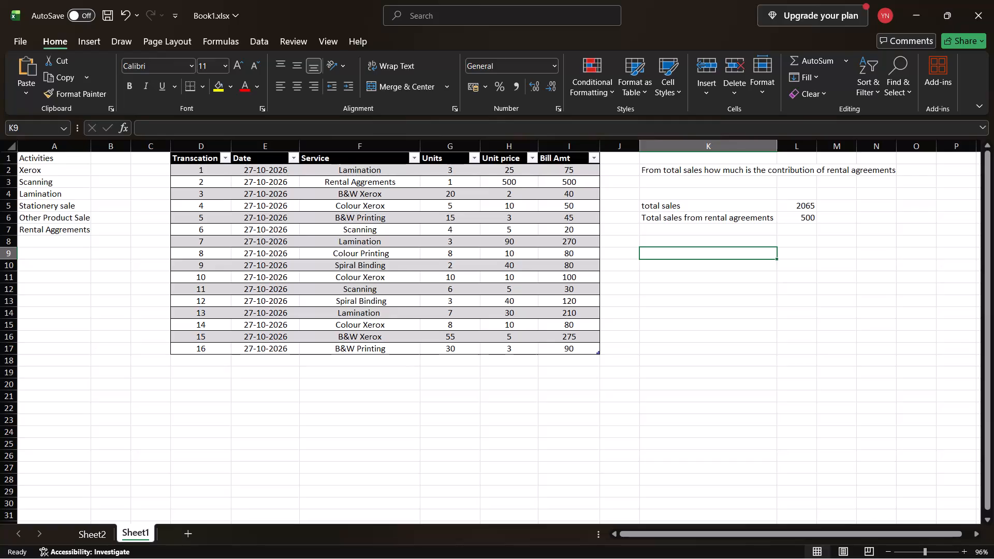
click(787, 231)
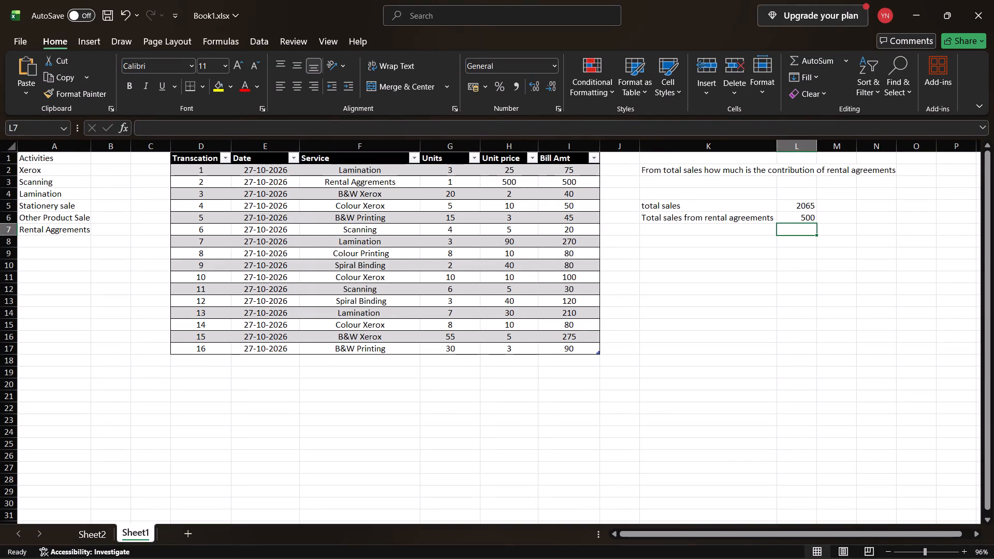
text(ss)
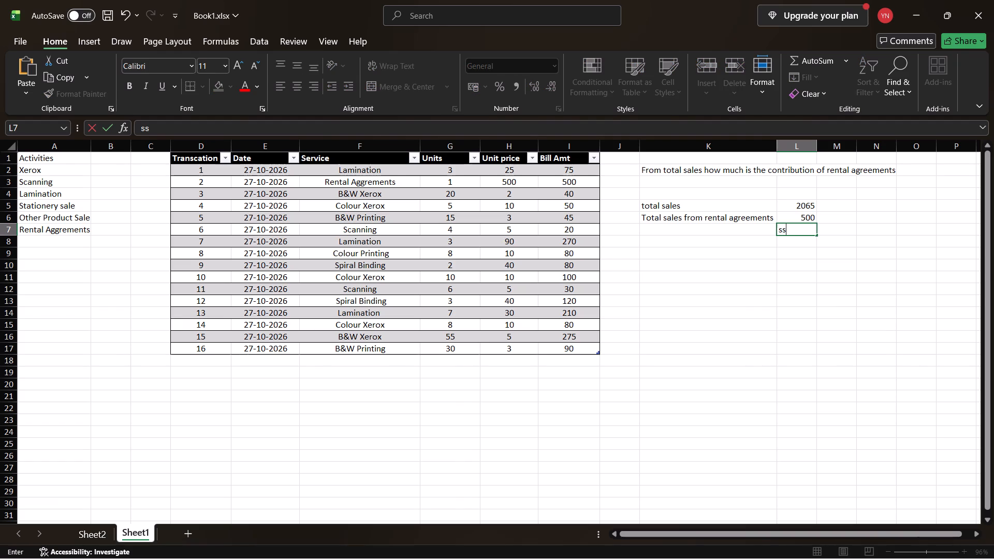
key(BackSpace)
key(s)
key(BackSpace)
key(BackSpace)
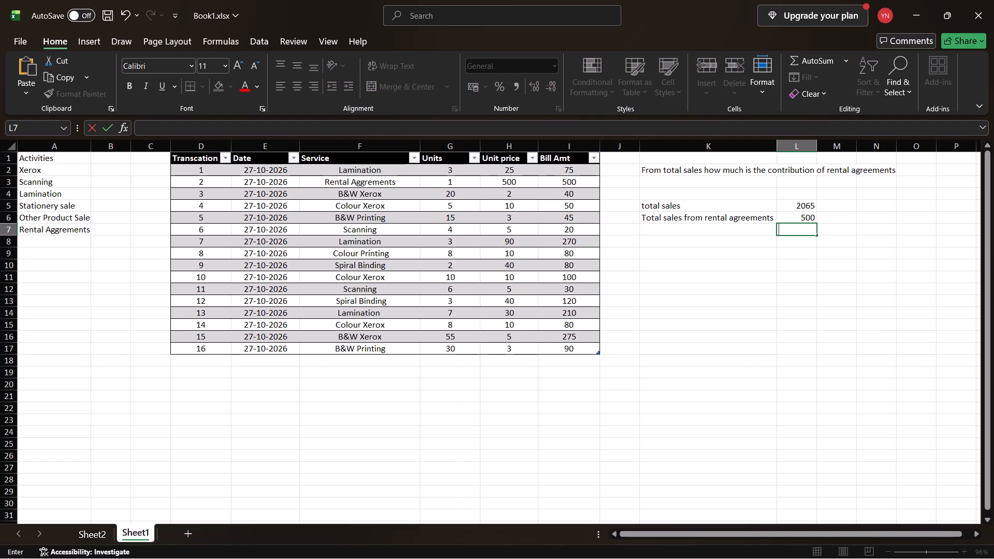
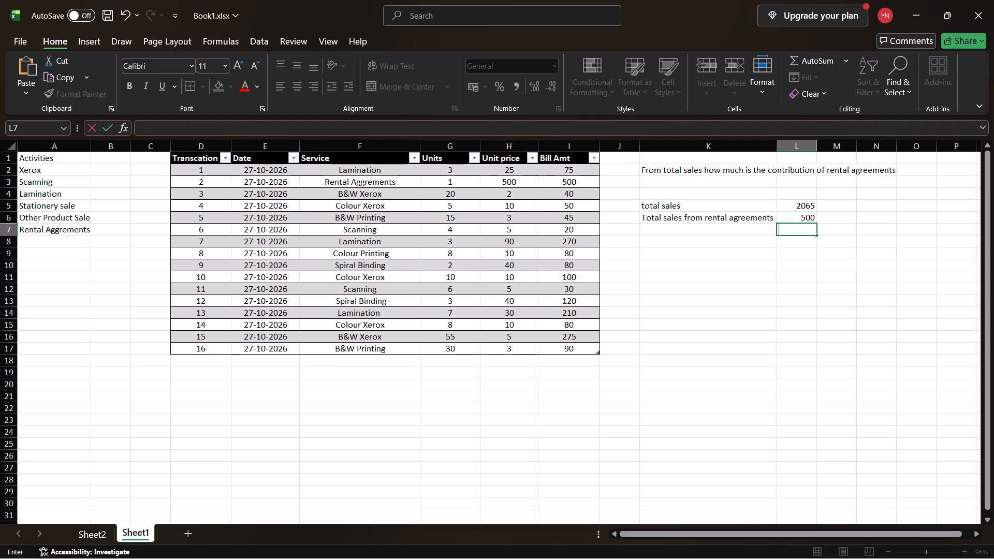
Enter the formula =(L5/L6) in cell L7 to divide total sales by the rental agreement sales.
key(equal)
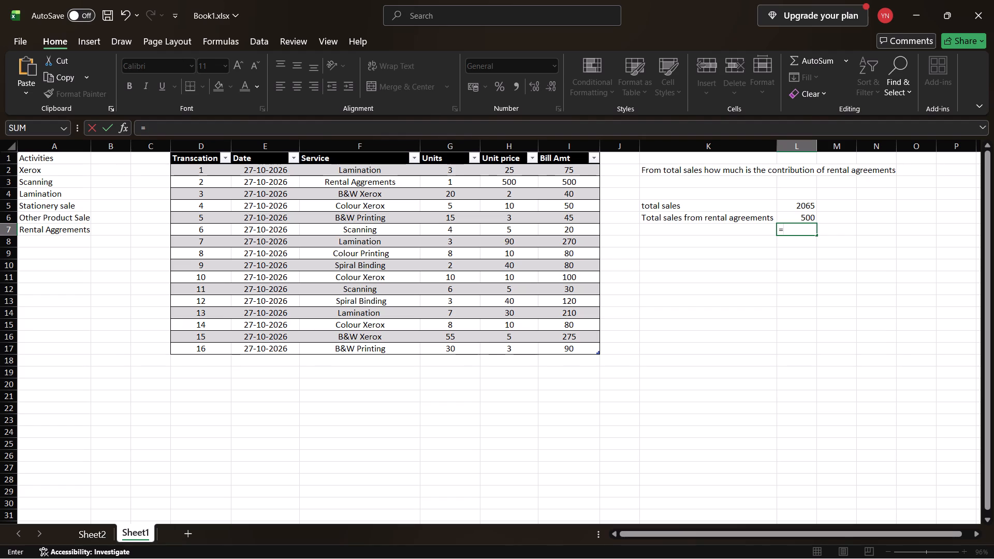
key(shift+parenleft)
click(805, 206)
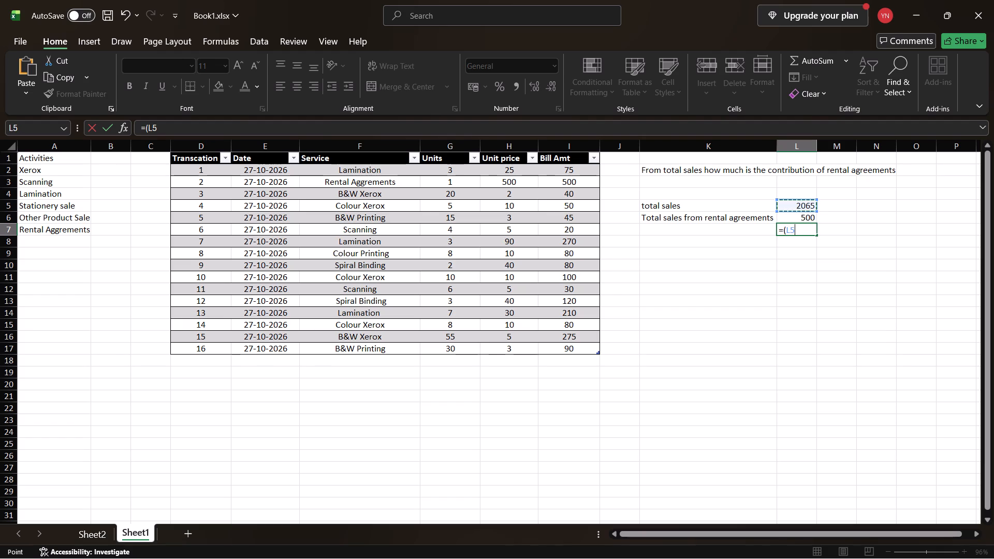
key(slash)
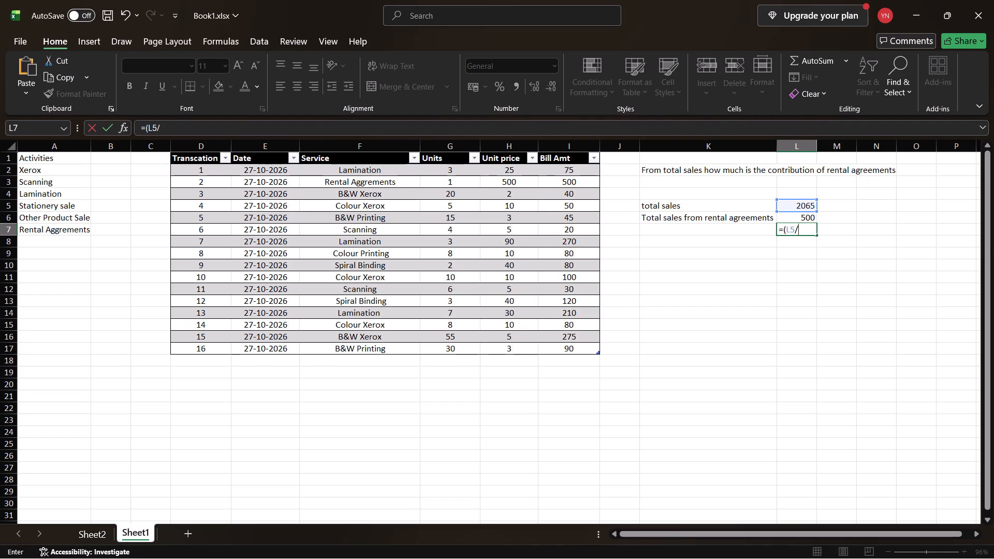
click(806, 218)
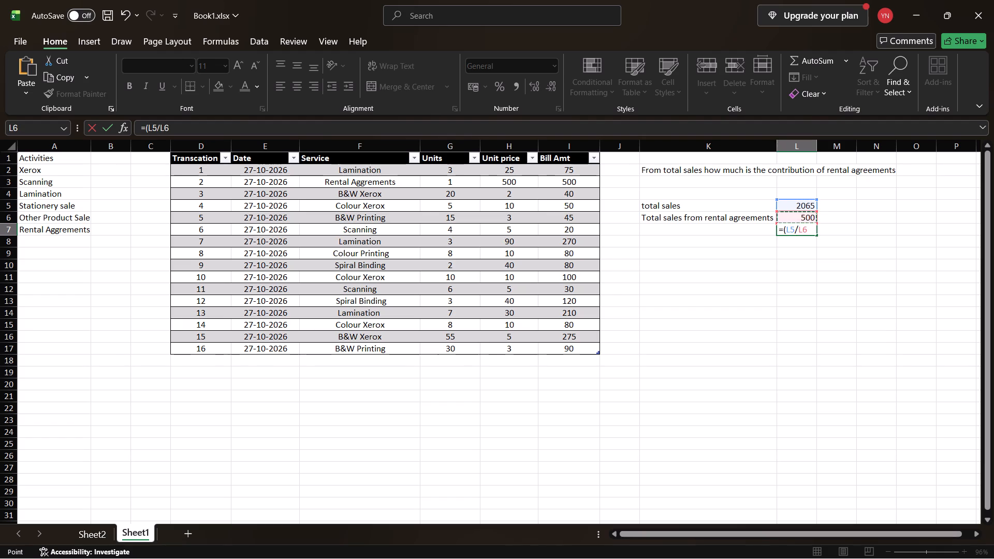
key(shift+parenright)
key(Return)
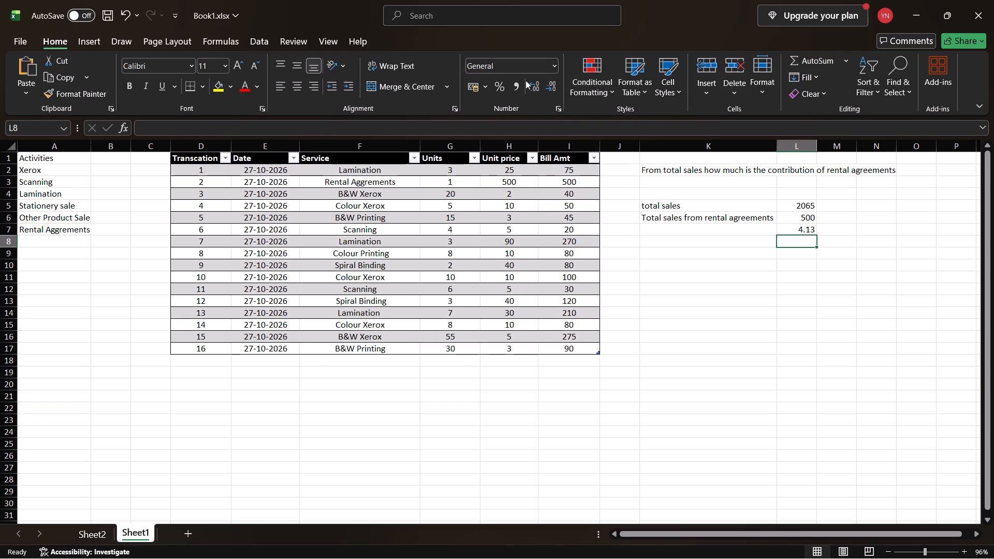
Format the division result in cell L7 as a percentage.
click(502, 85)
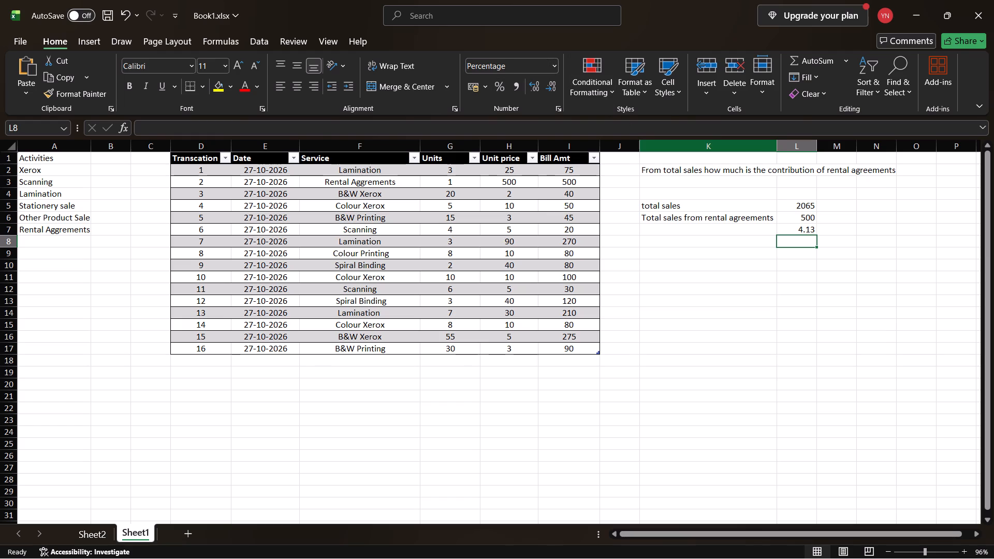
click(811, 234)
click(808, 224)
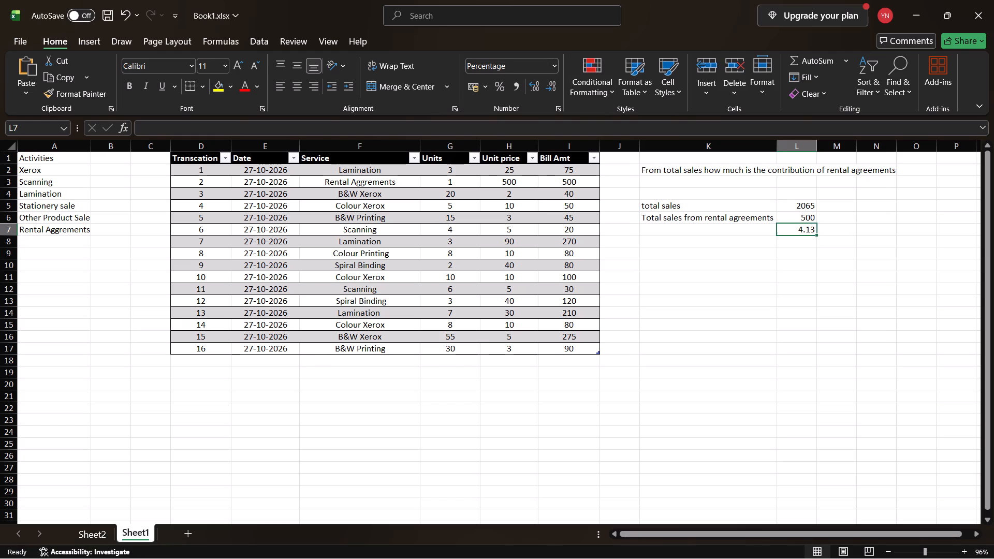
click(500, 87)
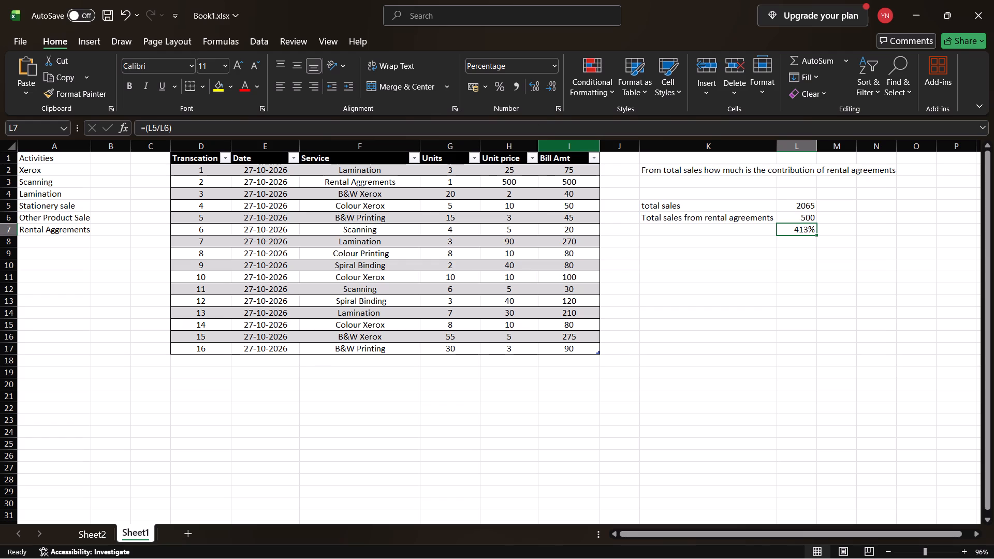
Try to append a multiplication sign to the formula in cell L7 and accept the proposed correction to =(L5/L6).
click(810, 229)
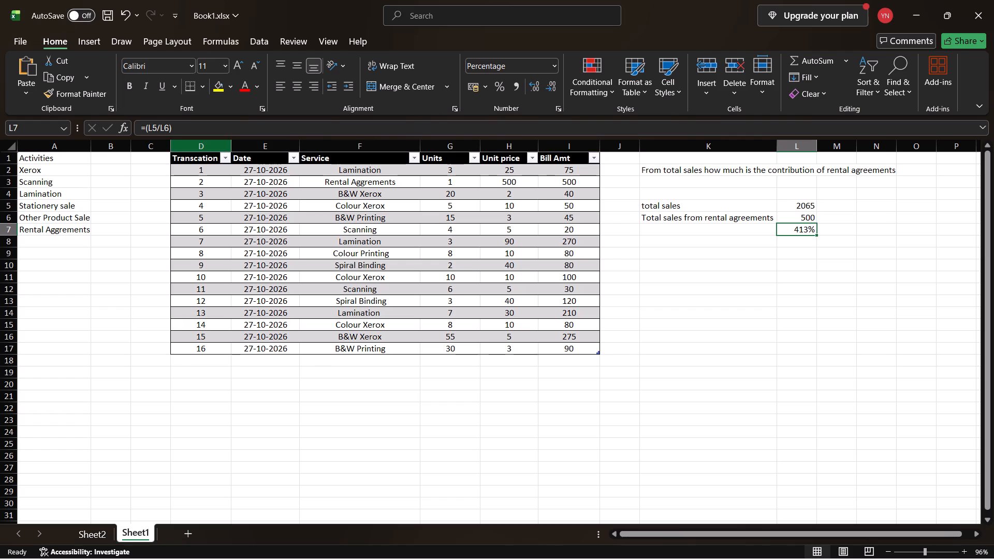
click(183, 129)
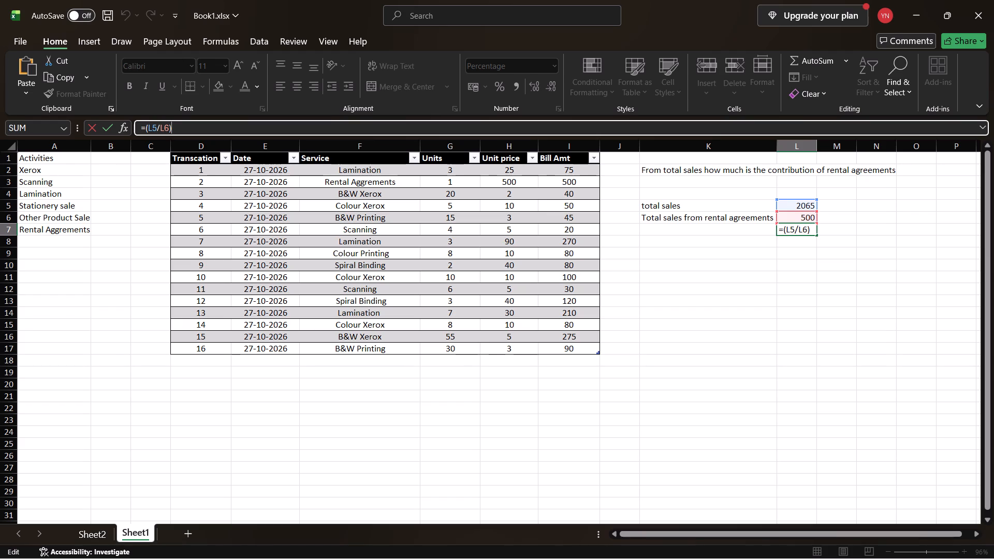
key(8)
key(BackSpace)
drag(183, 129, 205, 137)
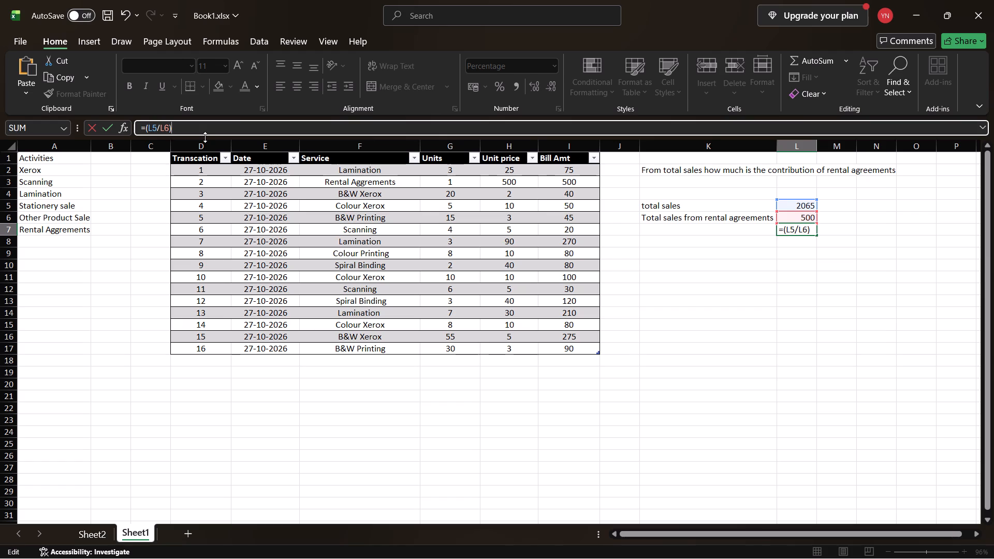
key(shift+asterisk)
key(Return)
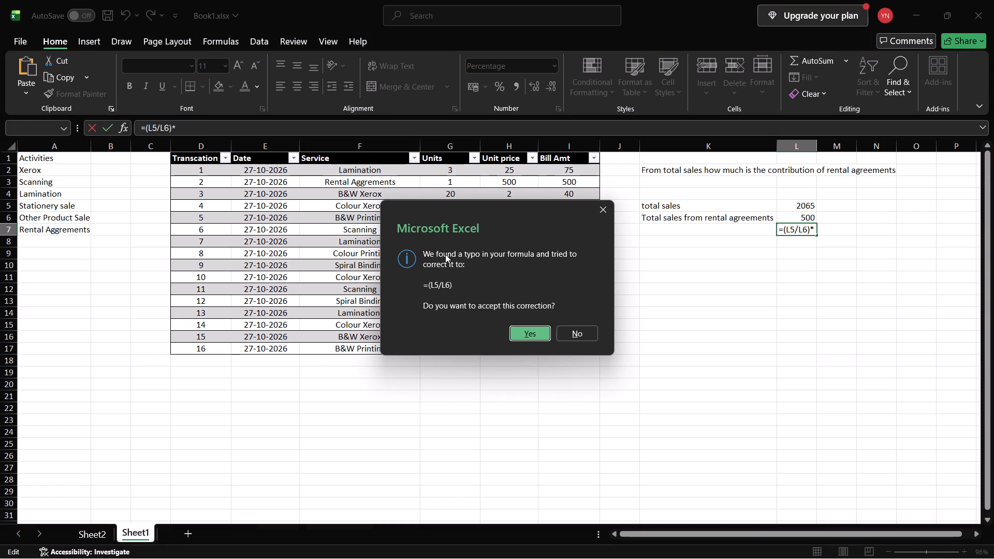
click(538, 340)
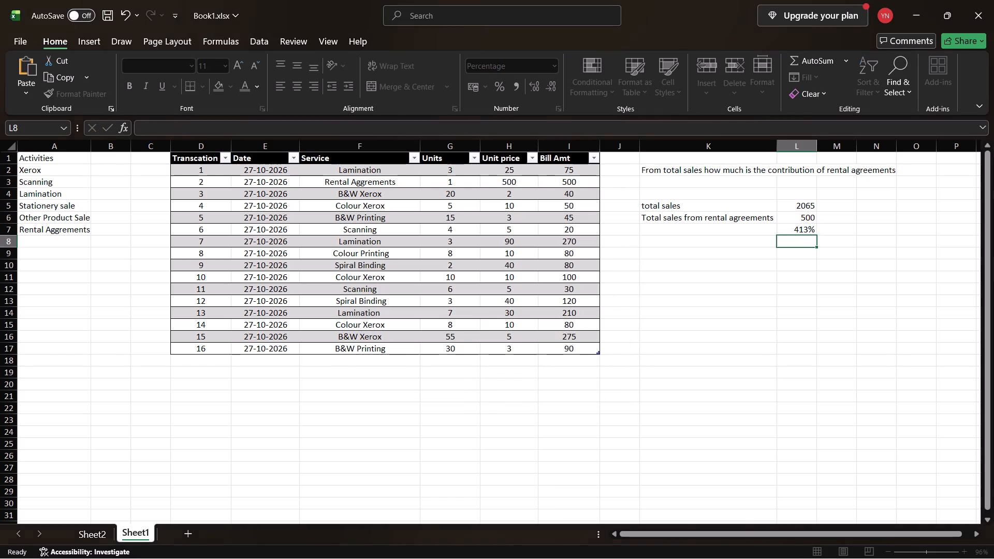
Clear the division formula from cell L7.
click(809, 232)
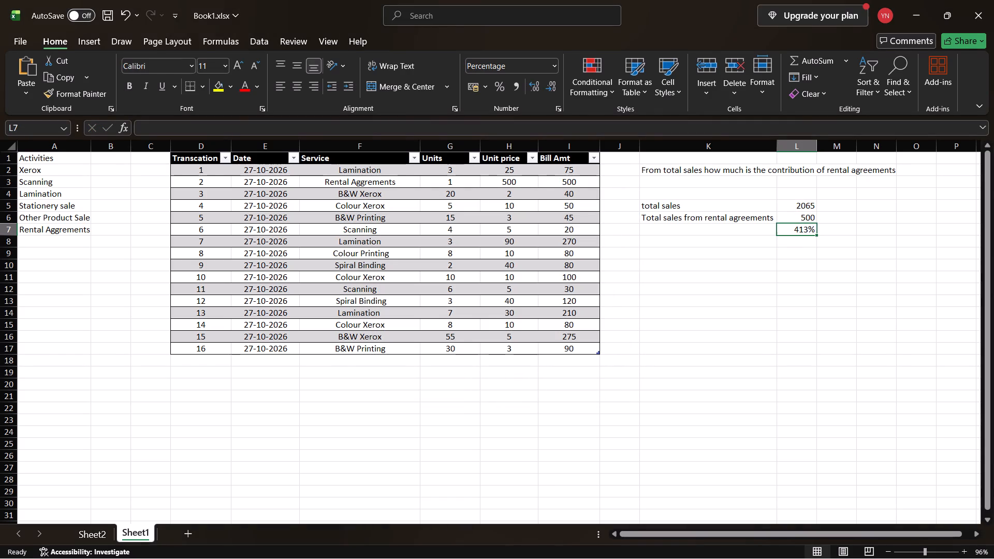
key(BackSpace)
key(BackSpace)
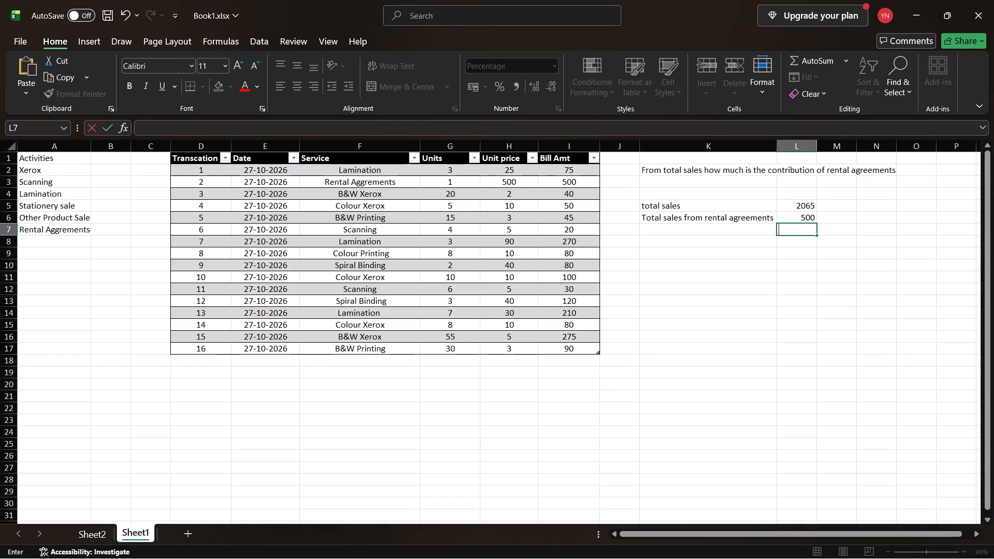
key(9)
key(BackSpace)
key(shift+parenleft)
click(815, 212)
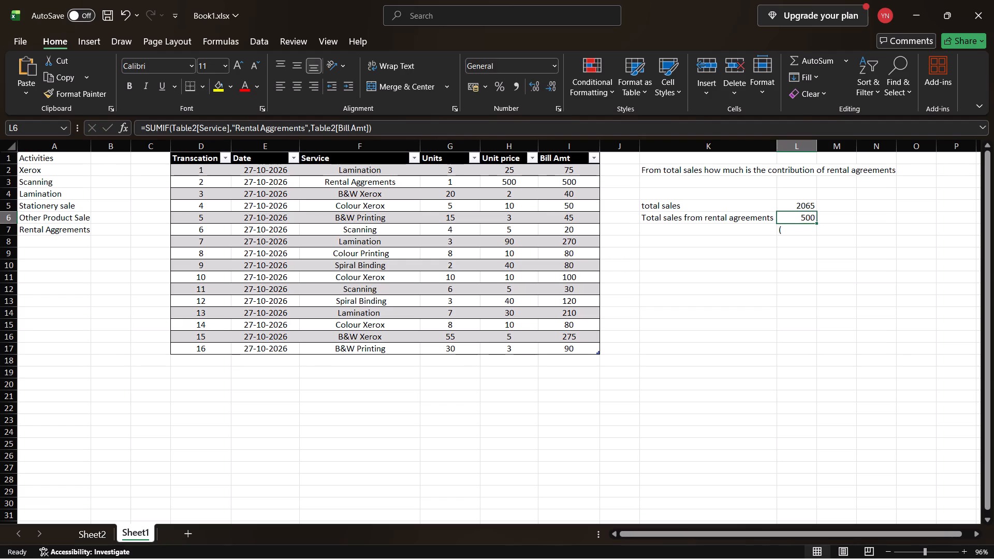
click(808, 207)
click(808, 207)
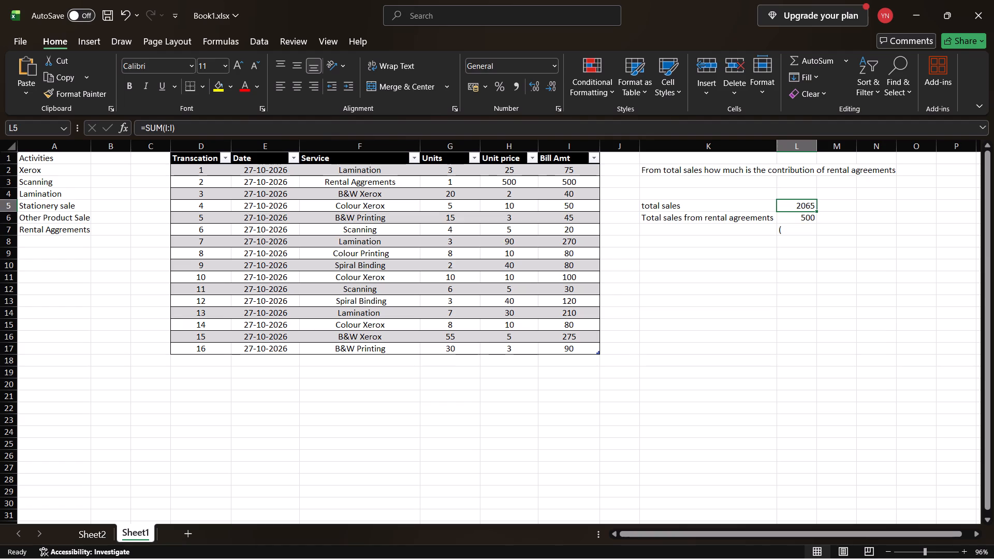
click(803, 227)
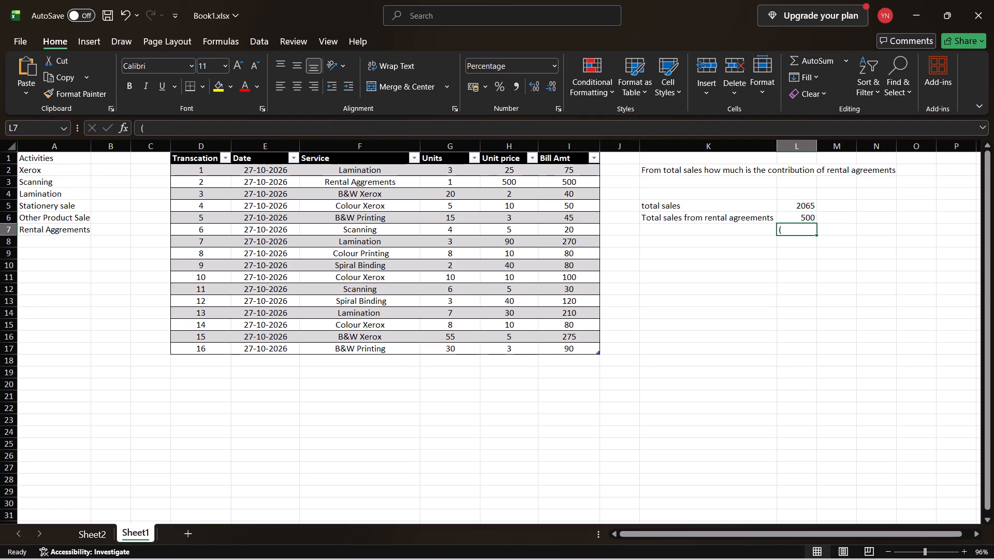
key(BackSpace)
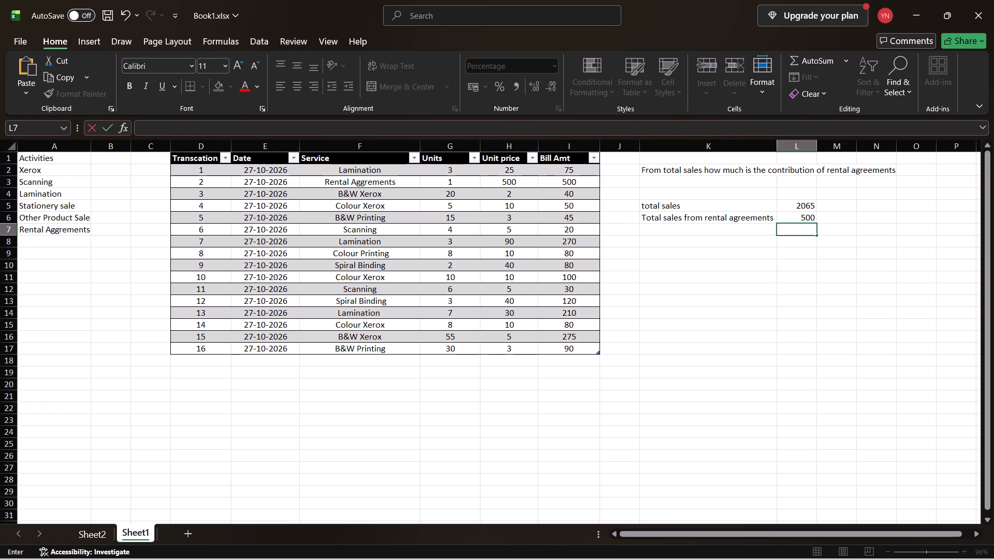
Enter the formula =(L5/L6) in the empty cell L7, using the total sales and rental agreement sales cells.
key(equal)
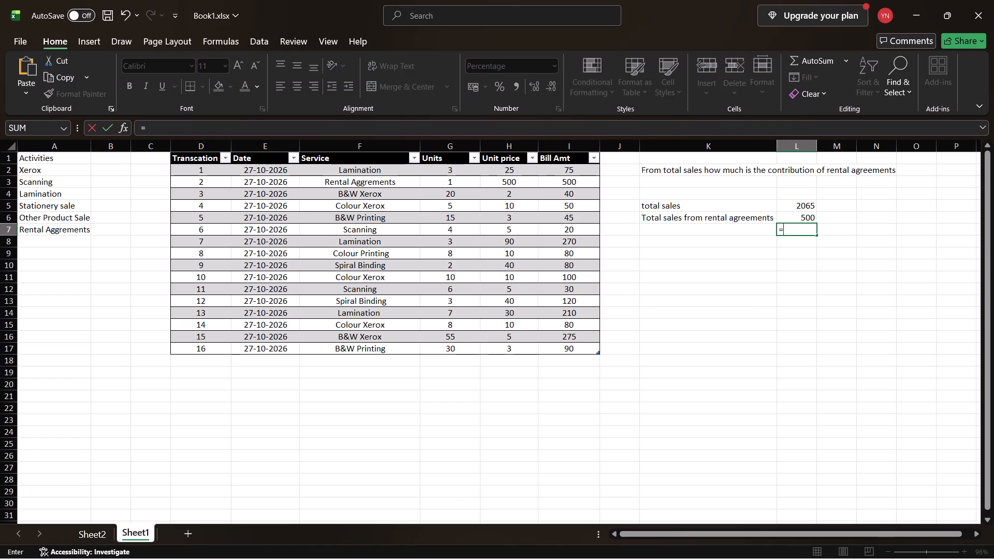
key(shift+parenleft)
click(814, 208)
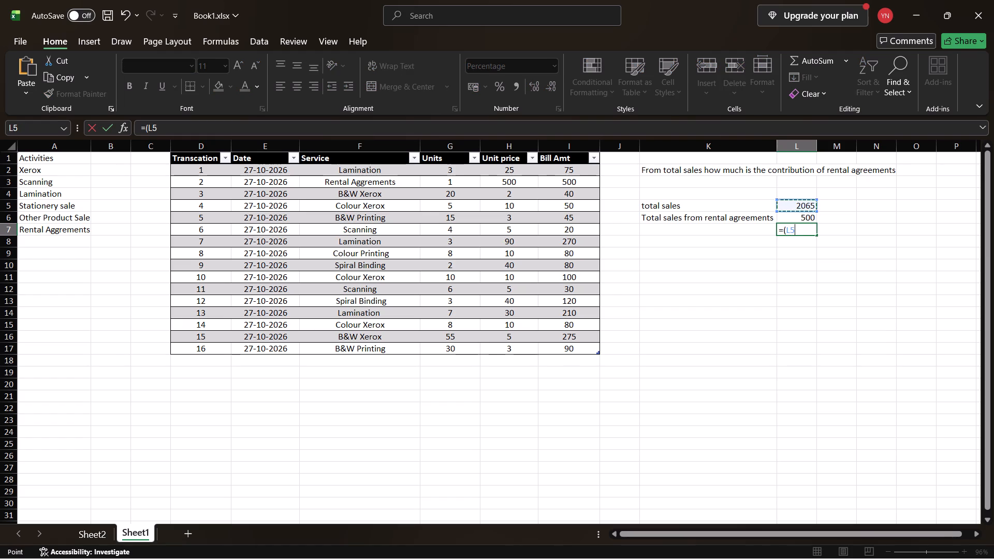
click(808, 226)
key(slash)
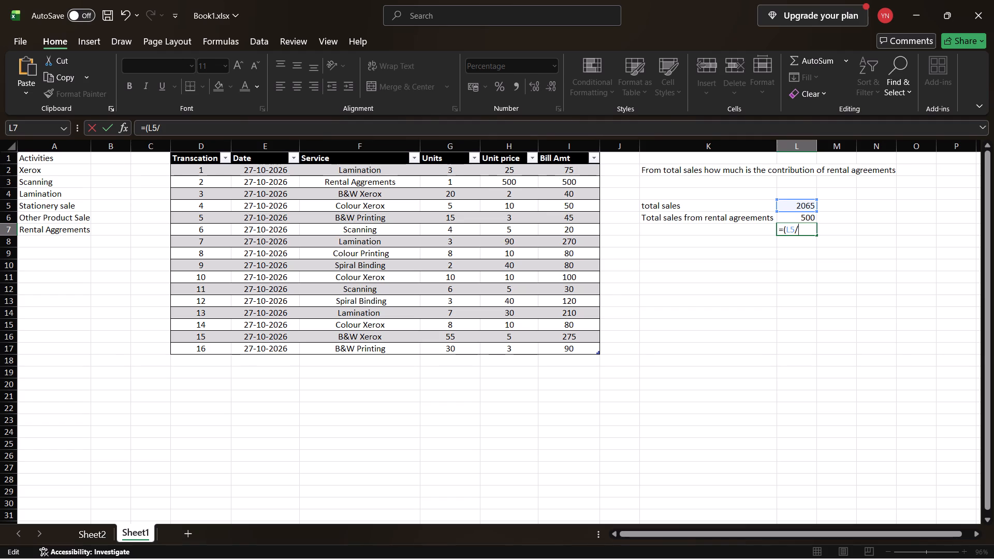
click(809, 219)
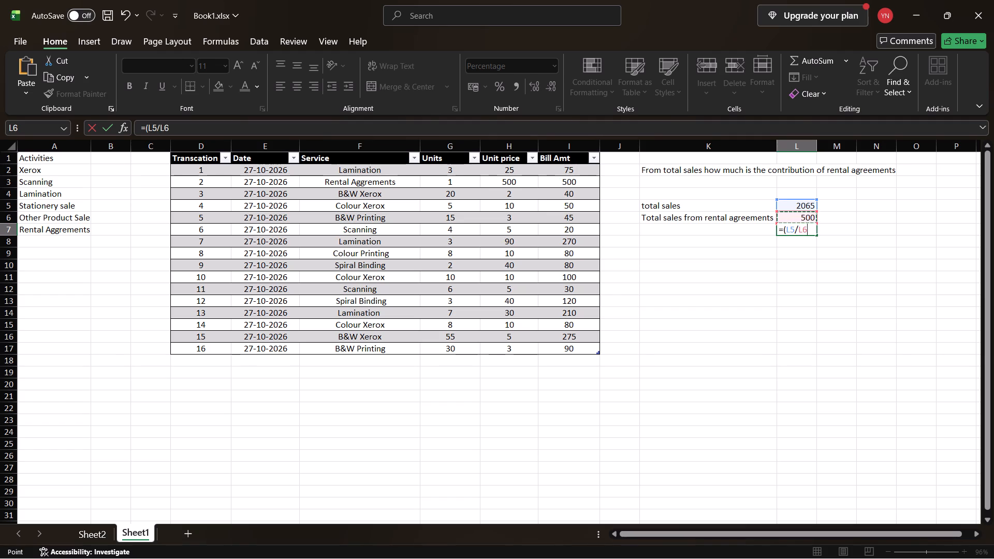
key(shift+parenright)
key(Return)
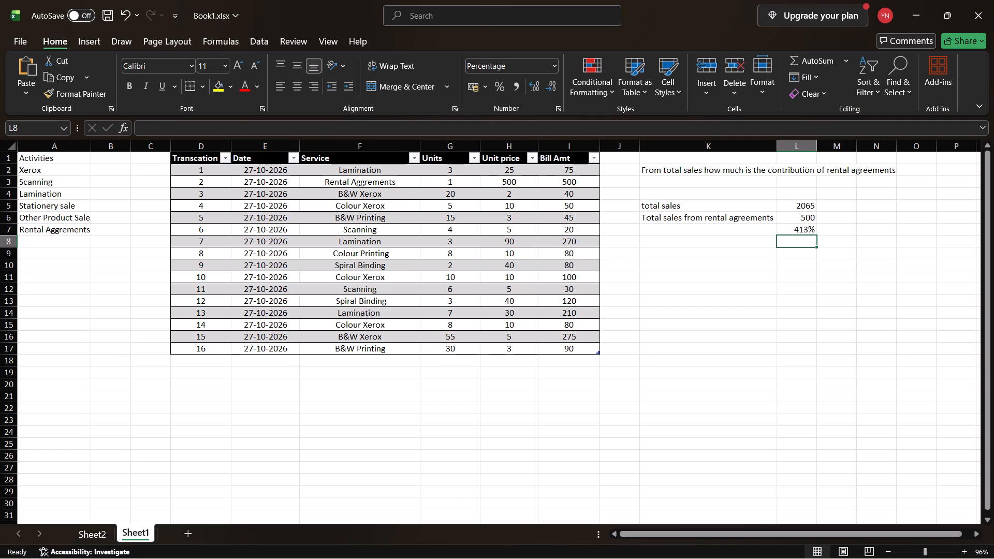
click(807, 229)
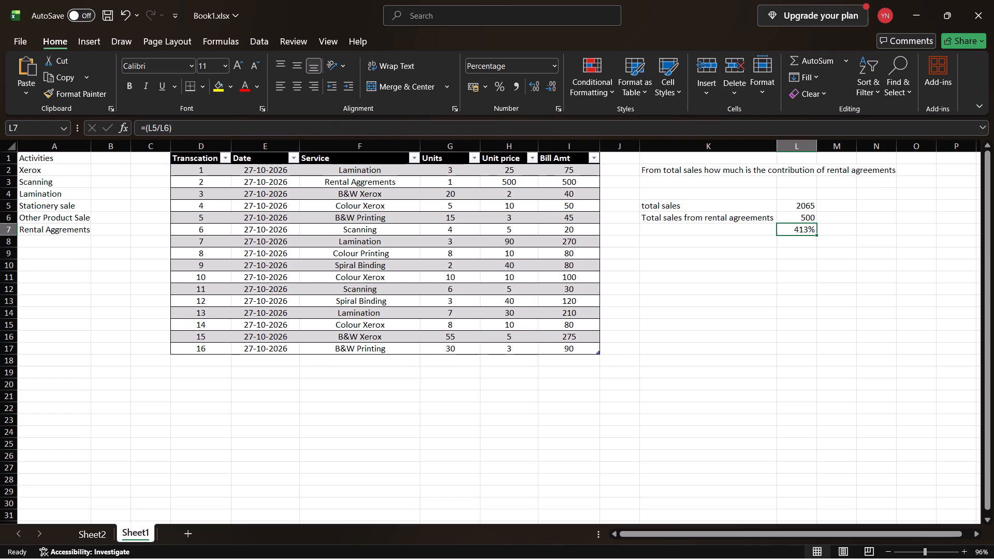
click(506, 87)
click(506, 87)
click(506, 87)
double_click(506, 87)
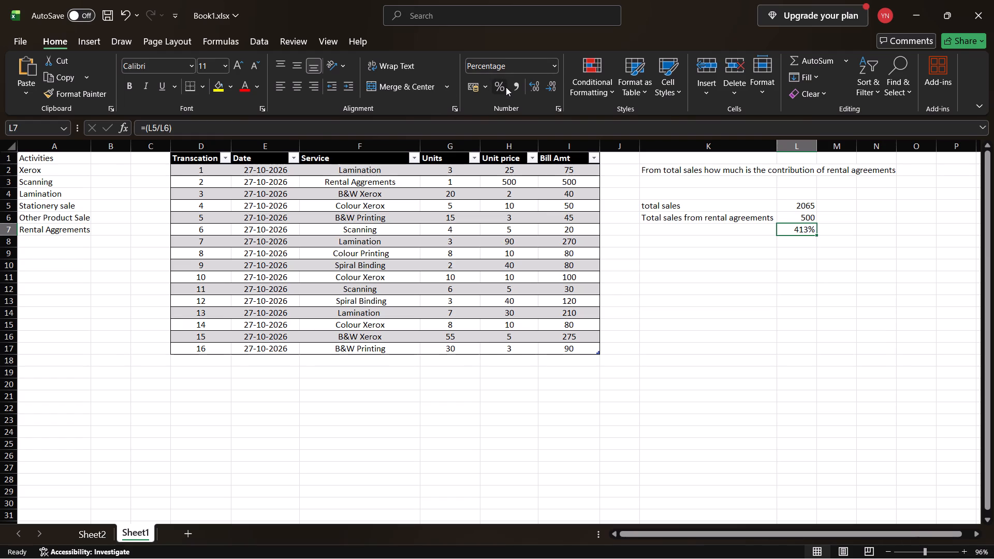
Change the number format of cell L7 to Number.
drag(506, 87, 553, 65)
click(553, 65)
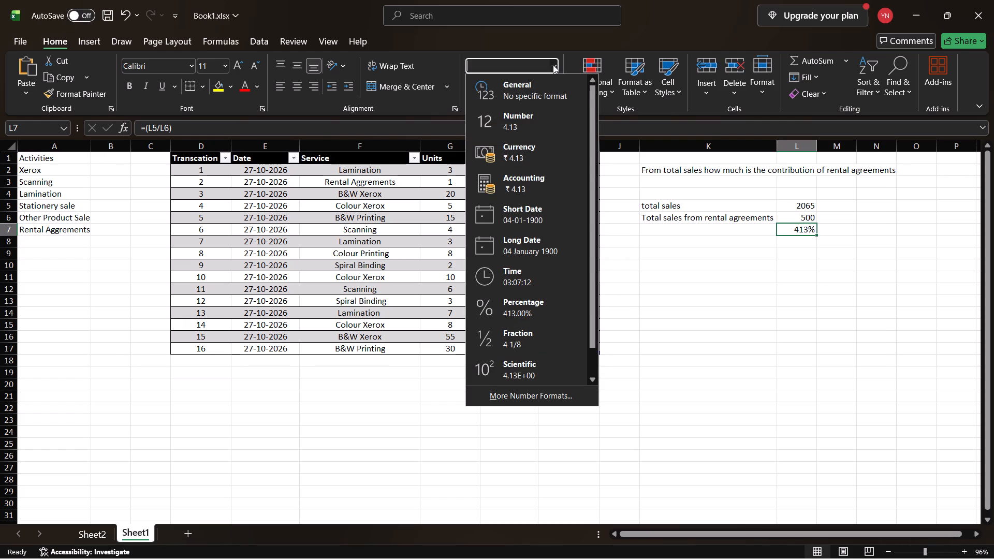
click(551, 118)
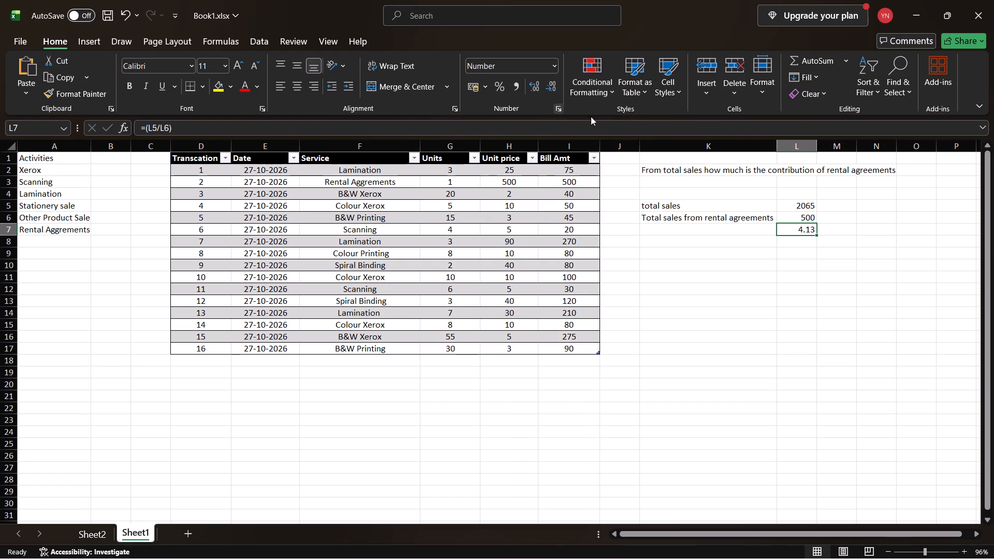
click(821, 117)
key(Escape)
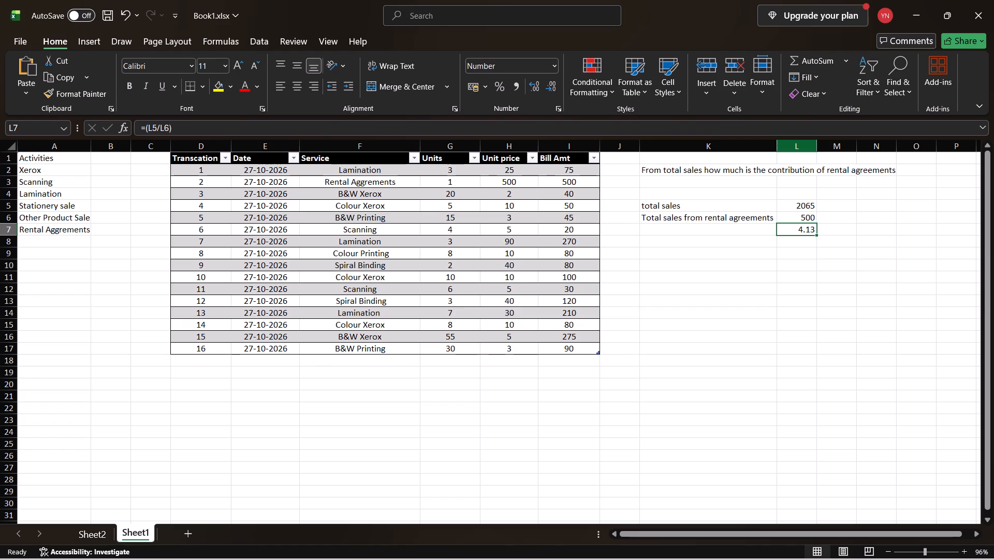
Format the division result in cell L7 as a percentage.
click(498, 84)
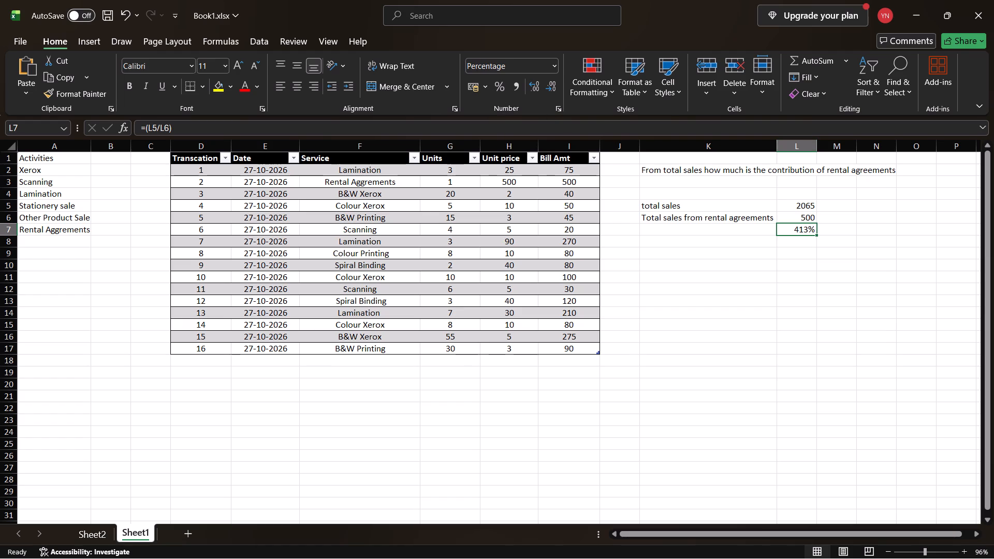
Change the formula in cell L7 to =(L6/L5), dividing rental agreement sales by total sales.
click(813, 230)
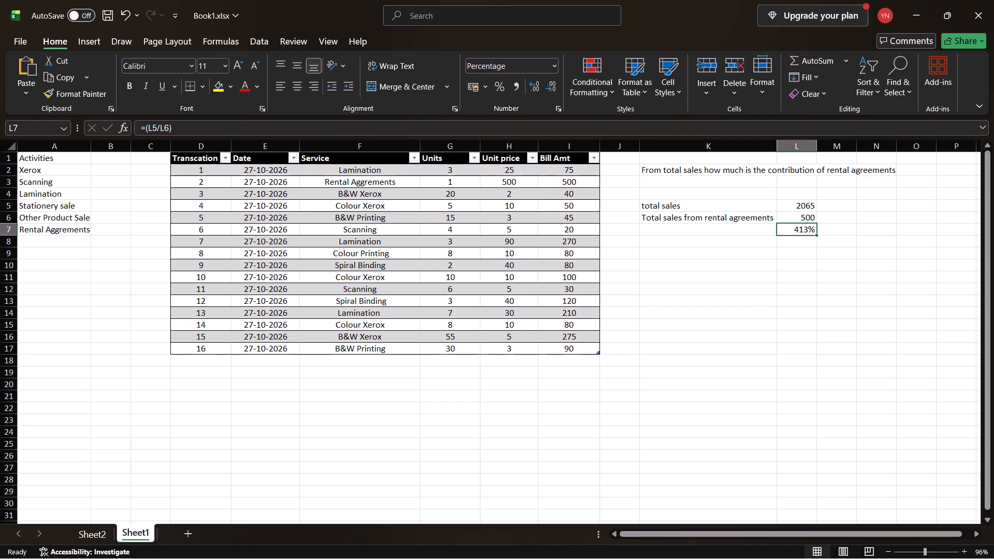
click(809, 219)
click(808, 212)
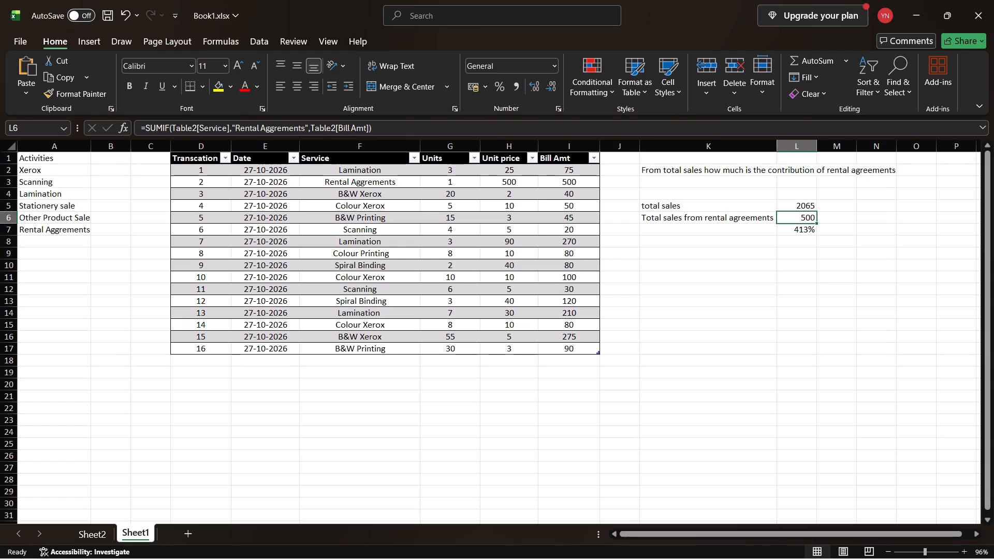
click(810, 222)
click(808, 229)
click(808, 229)
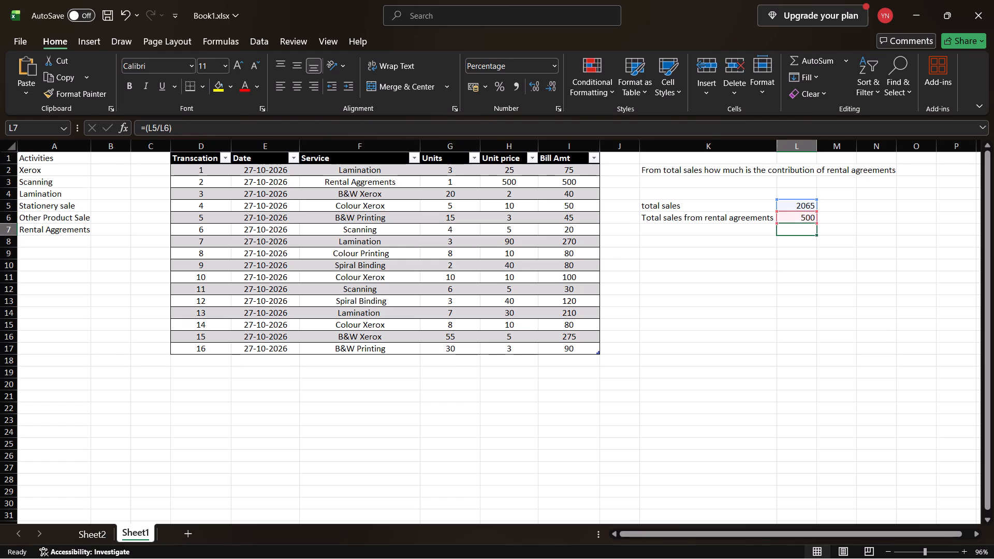
click(808, 229)
key(BackSpace)
key(BackSpace)
key(BackSpace)
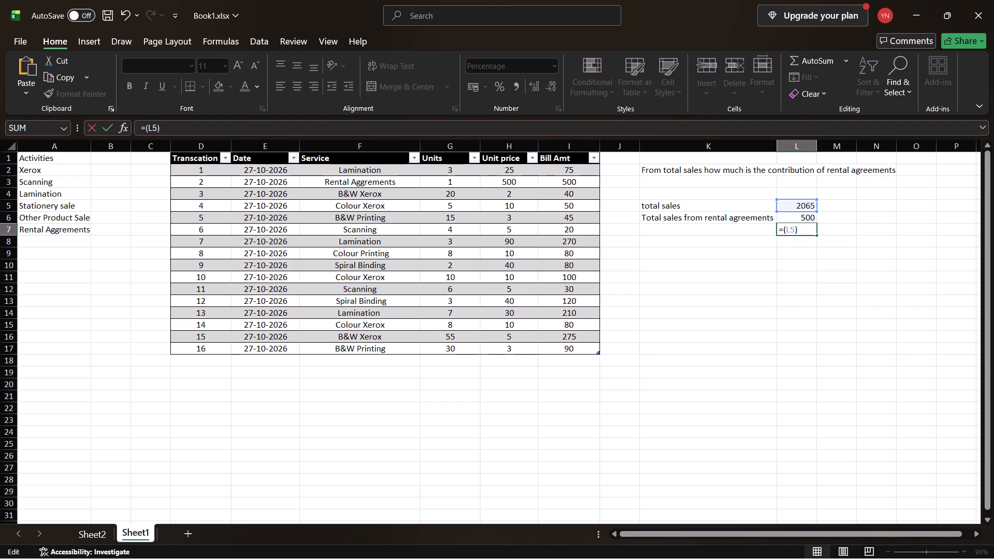
key(BackSpace)
key(BackSpace)
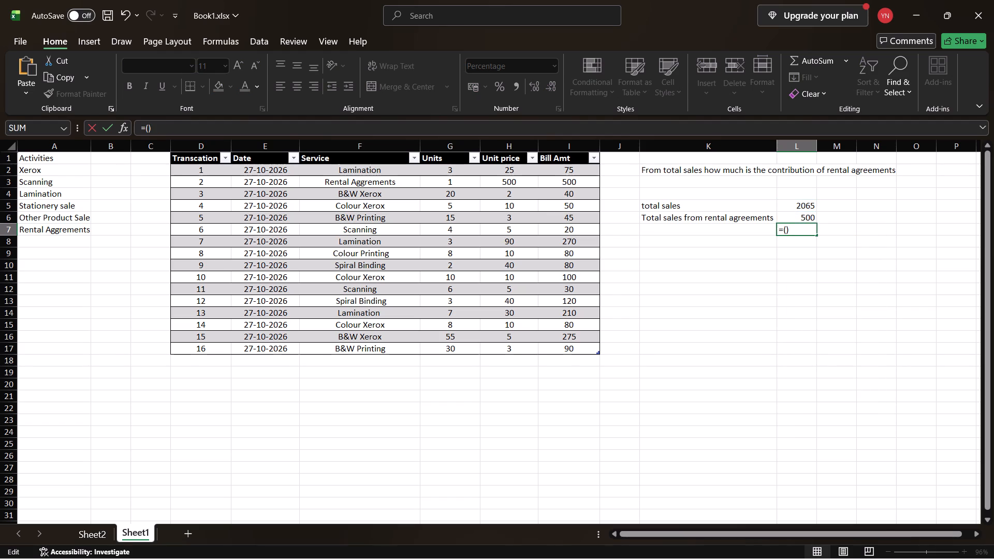
click(810, 216)
key(slash)
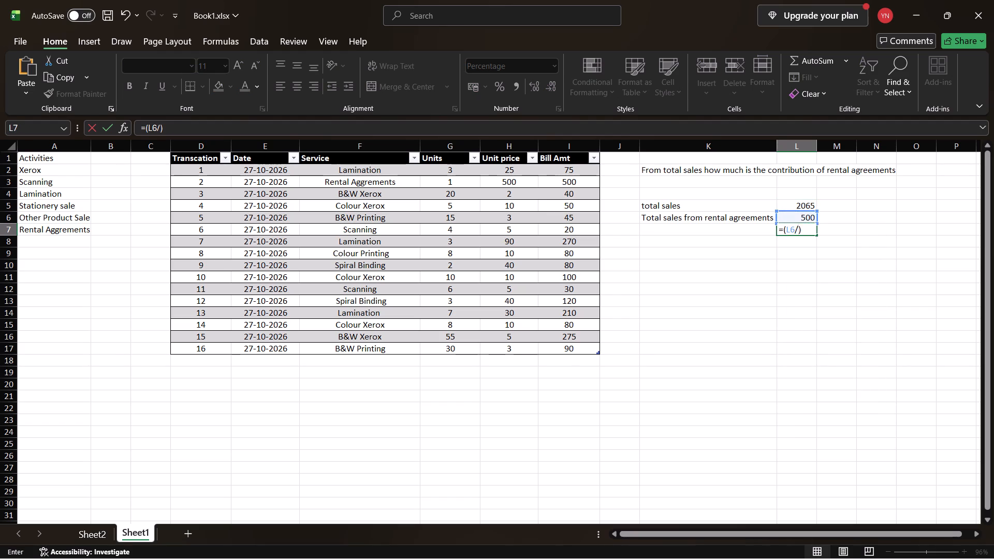
click(811, 208)
key(Return)
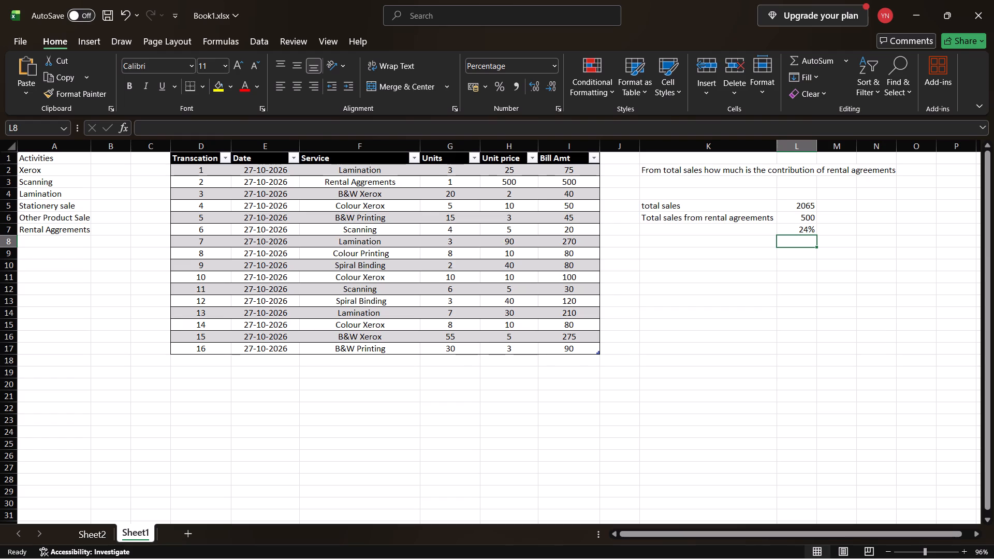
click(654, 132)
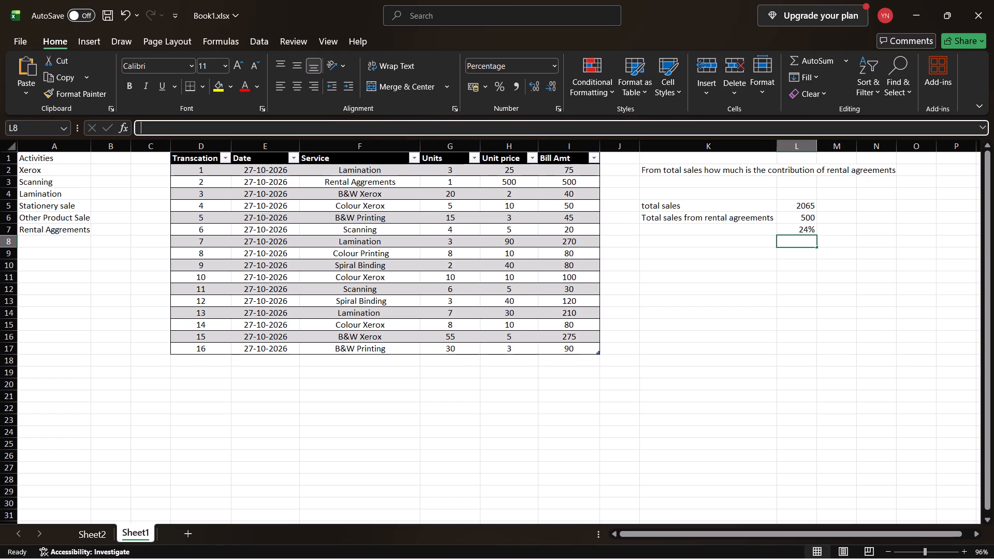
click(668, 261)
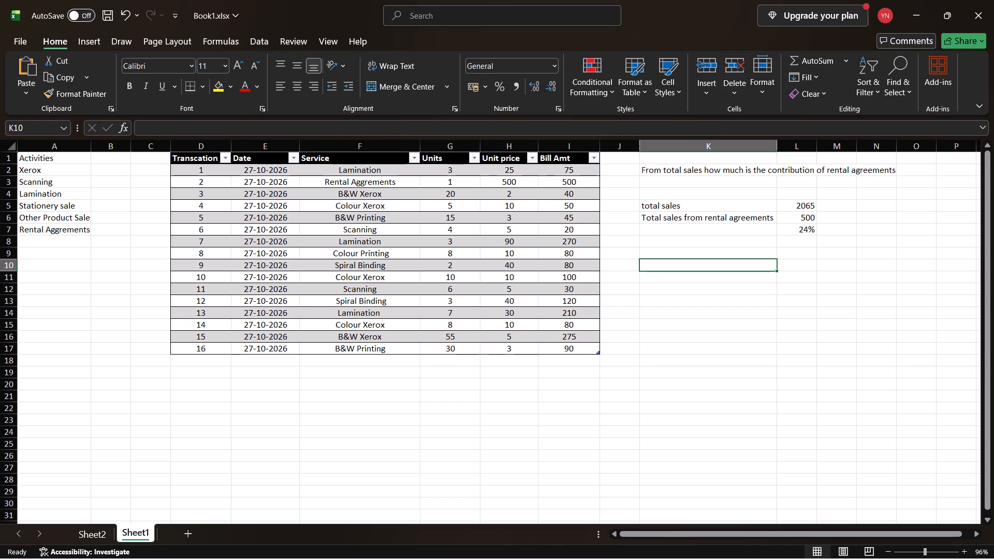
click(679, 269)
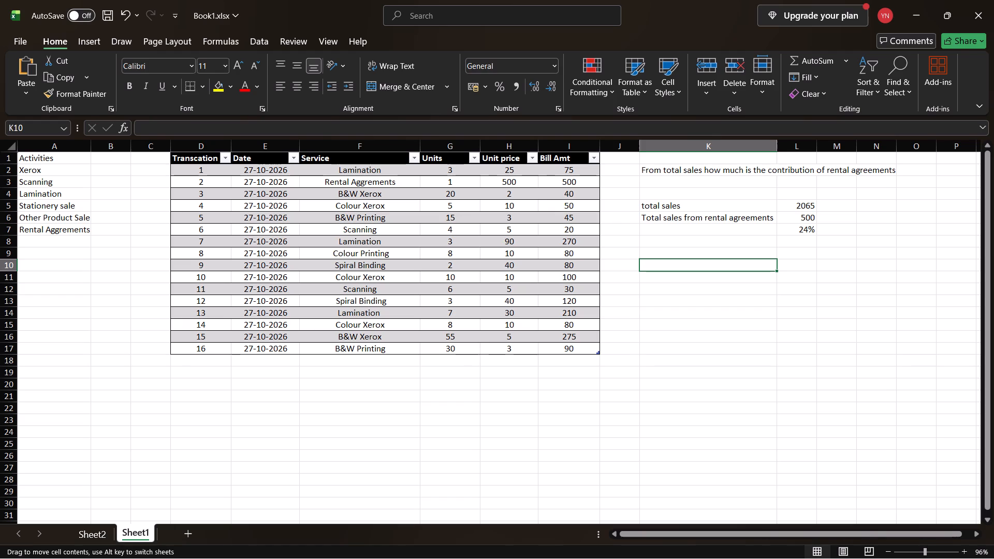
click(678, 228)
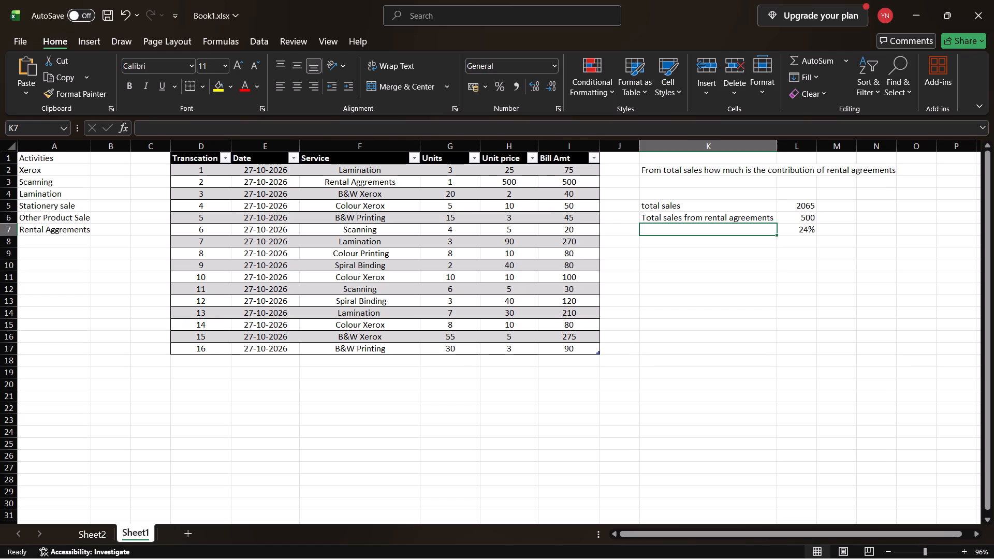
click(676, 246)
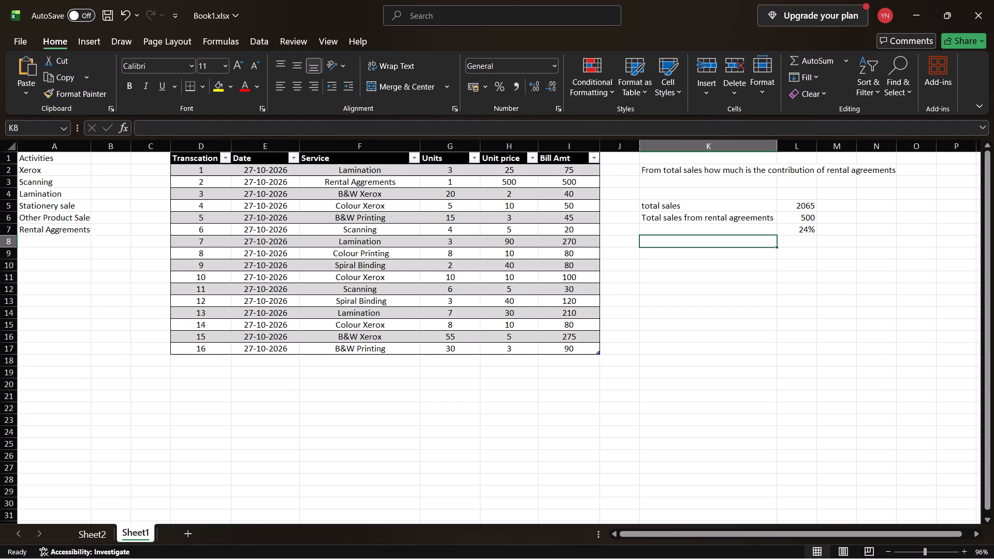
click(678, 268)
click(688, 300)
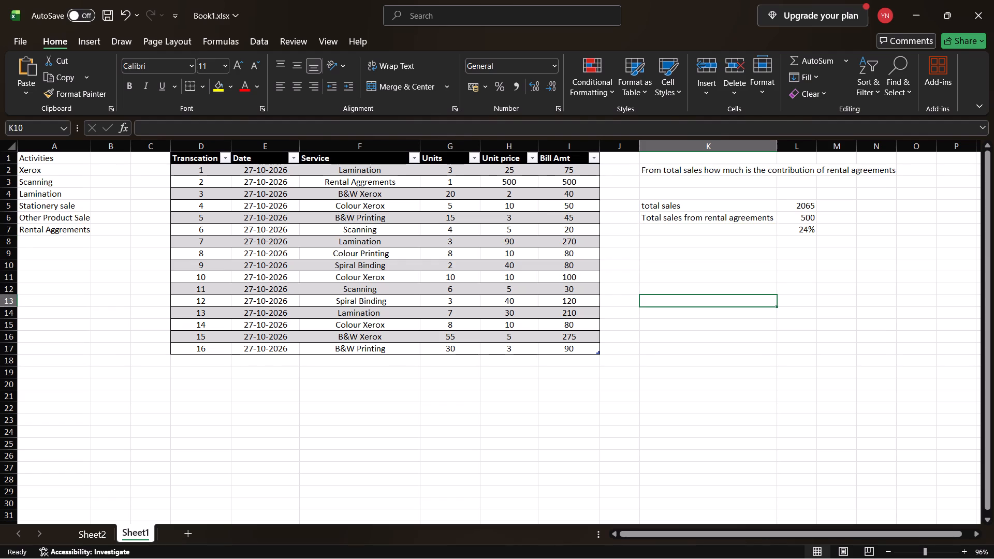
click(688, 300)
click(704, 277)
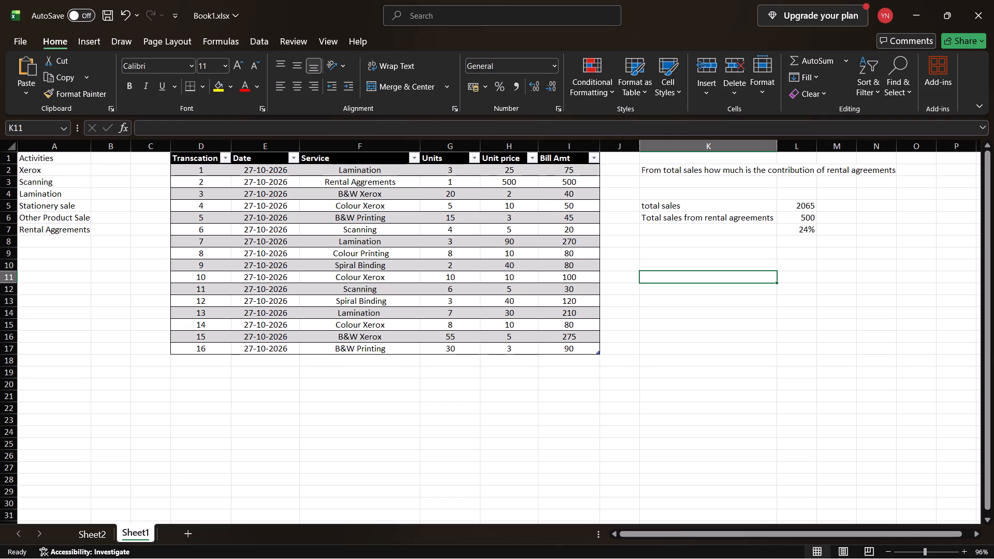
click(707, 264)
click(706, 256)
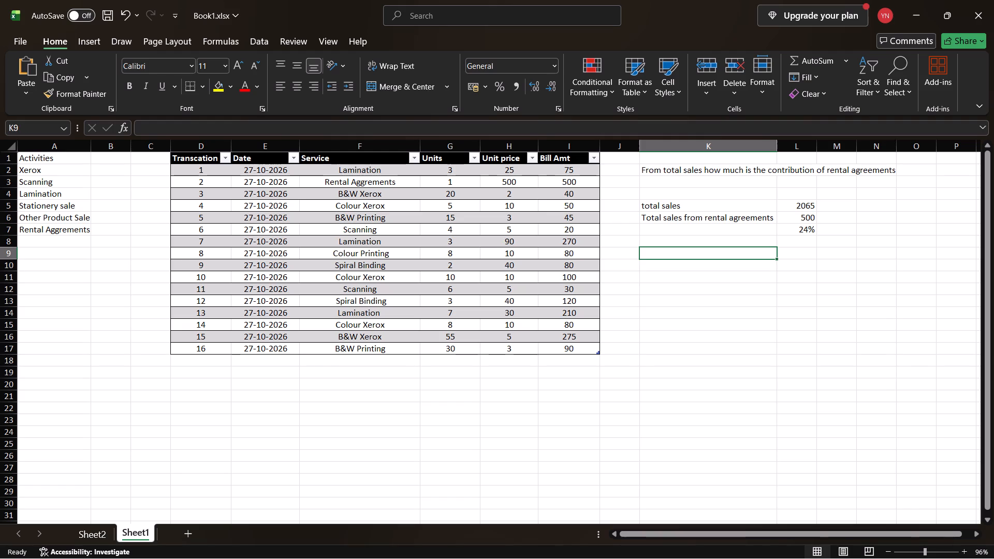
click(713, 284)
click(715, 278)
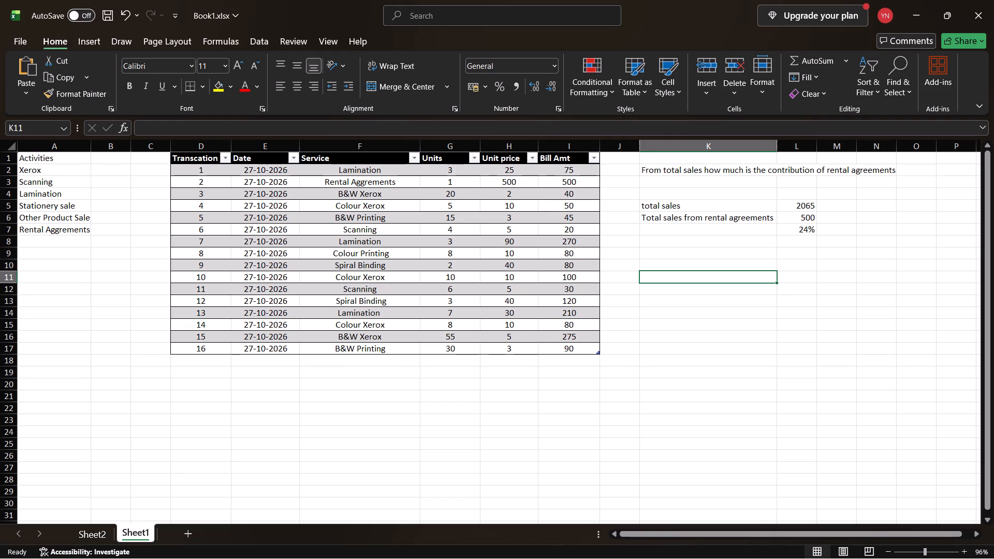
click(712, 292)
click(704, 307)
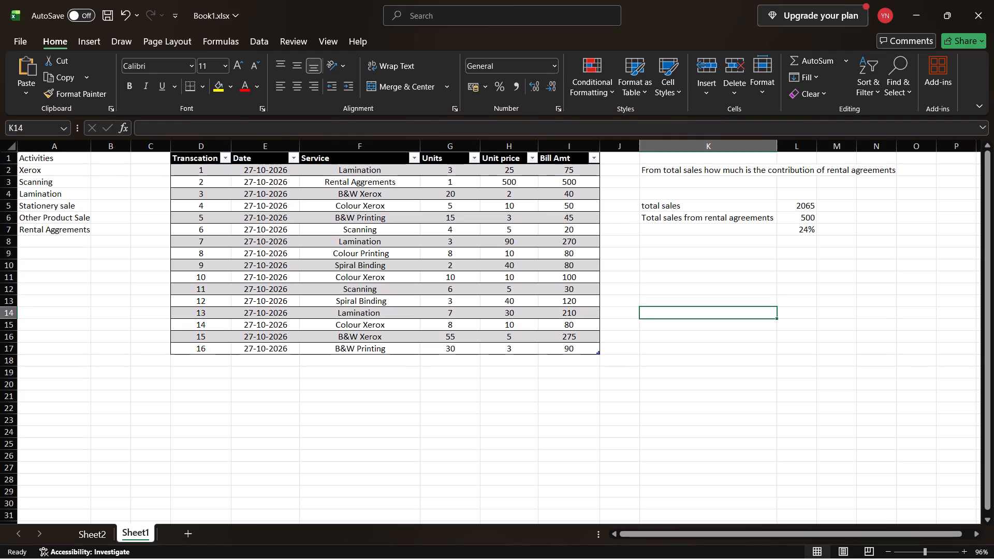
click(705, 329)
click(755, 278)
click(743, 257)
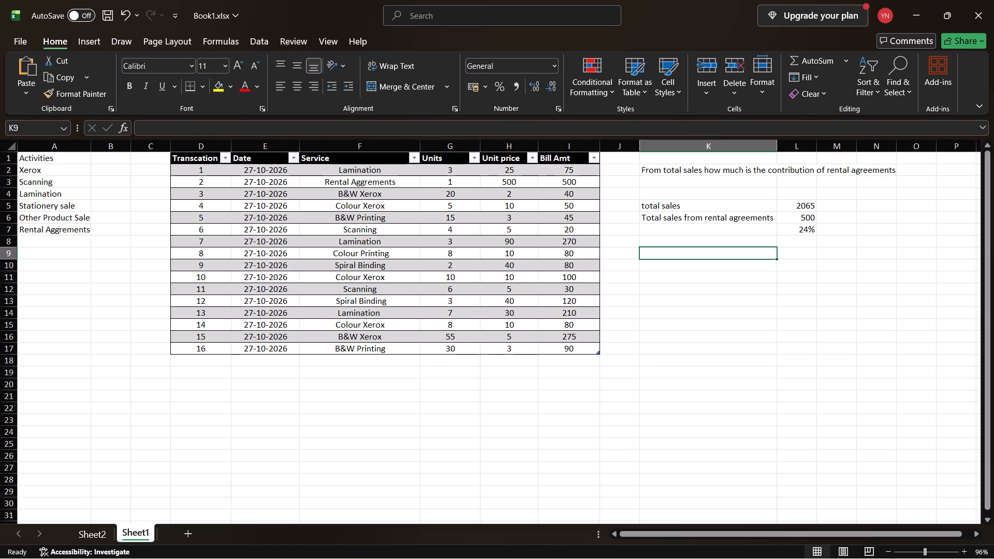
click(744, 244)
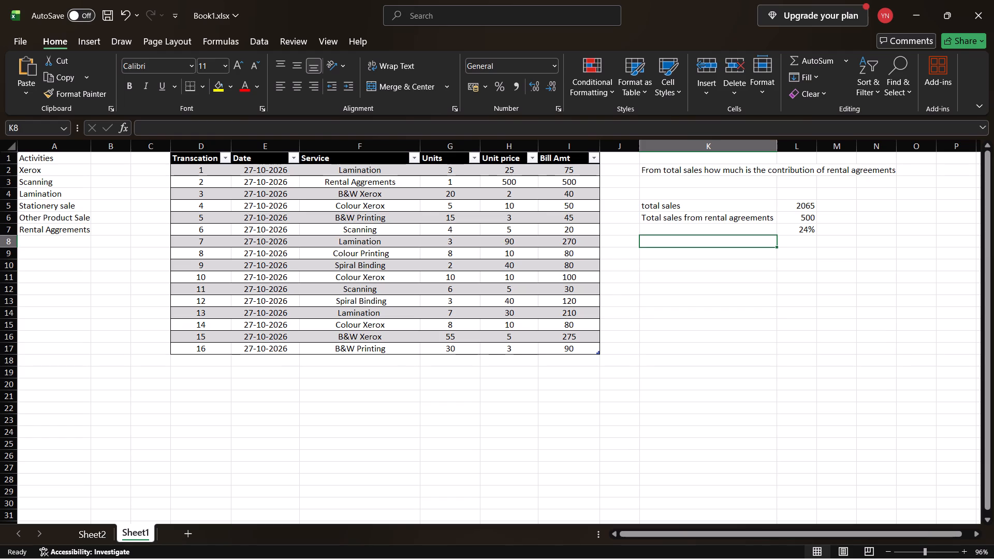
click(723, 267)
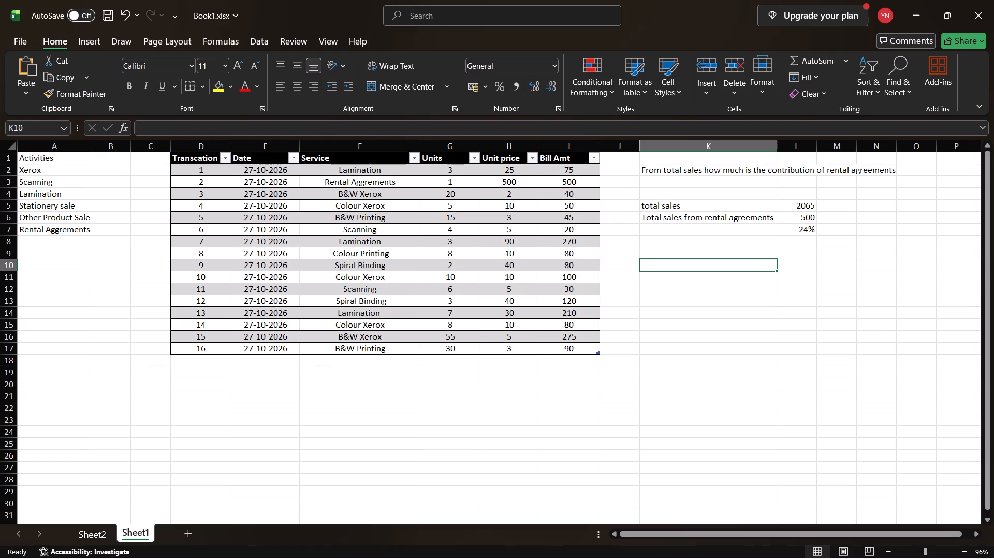
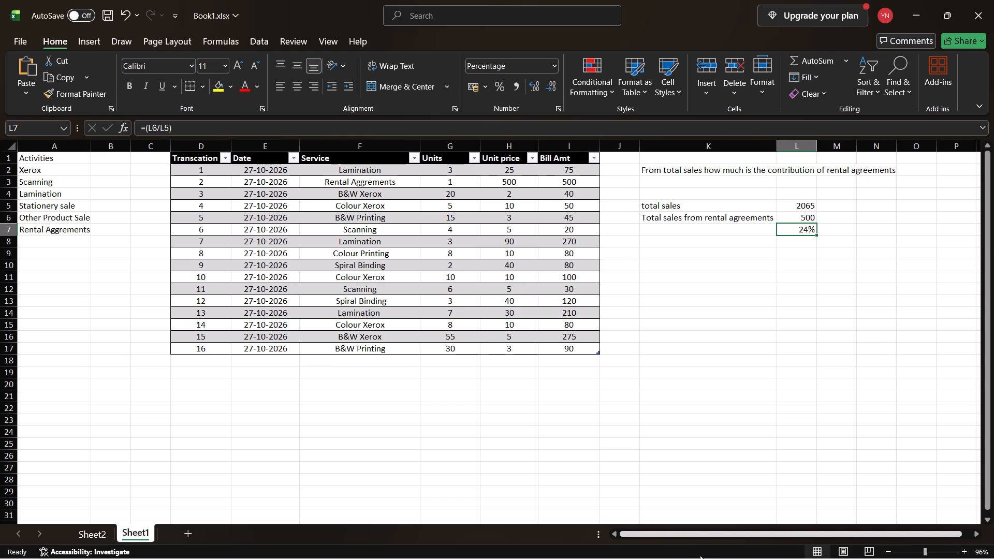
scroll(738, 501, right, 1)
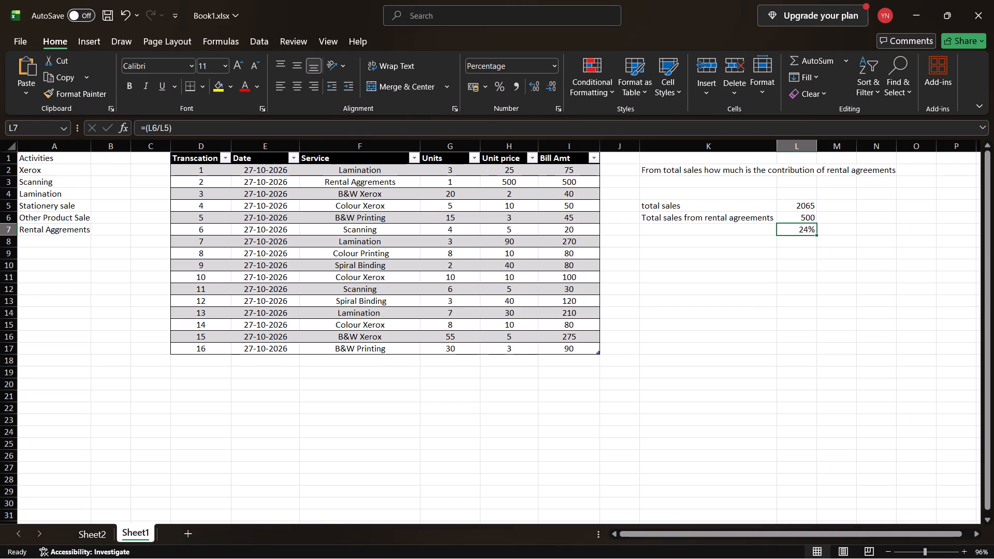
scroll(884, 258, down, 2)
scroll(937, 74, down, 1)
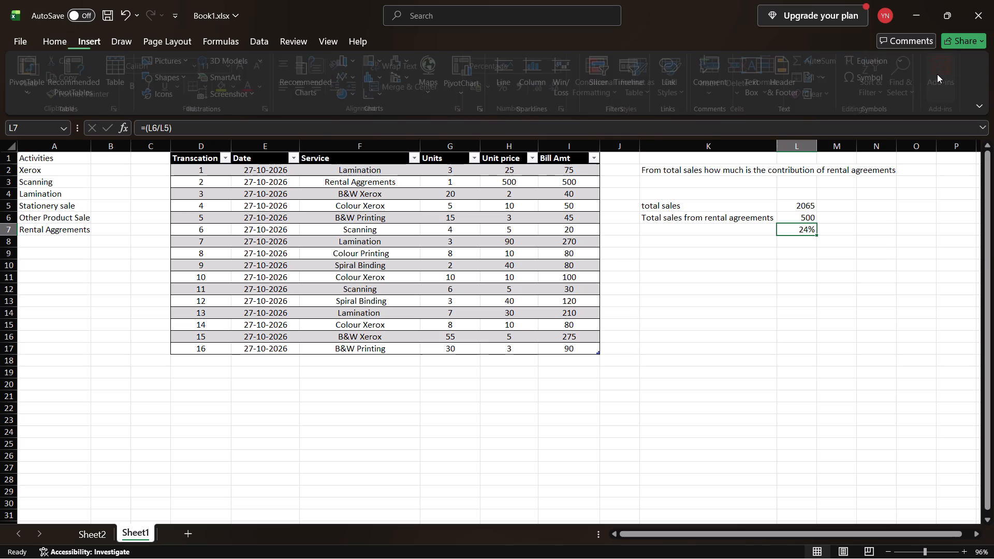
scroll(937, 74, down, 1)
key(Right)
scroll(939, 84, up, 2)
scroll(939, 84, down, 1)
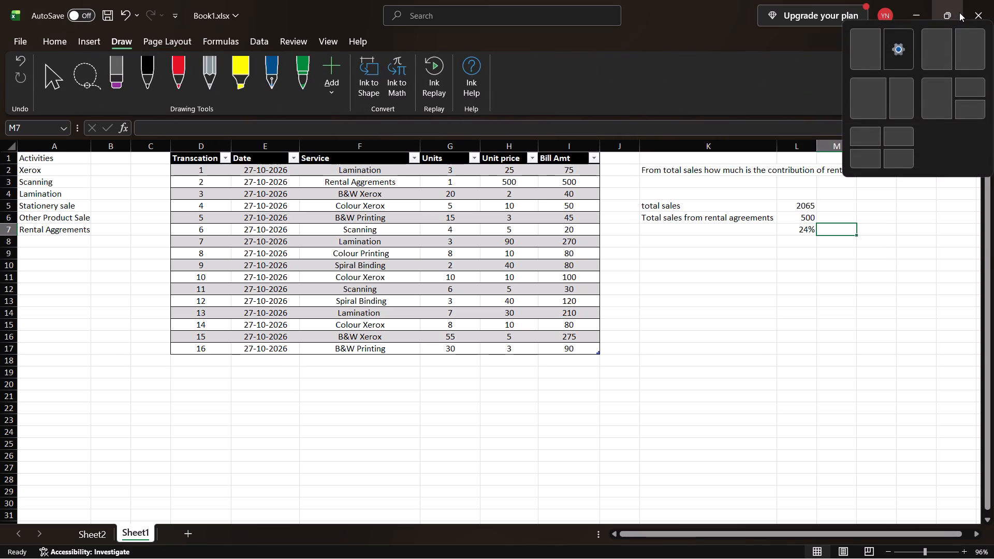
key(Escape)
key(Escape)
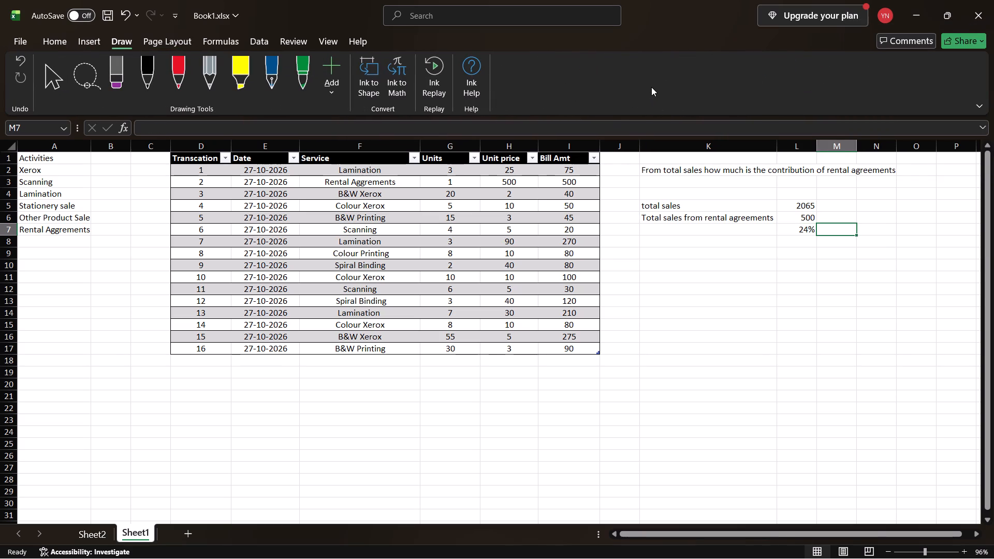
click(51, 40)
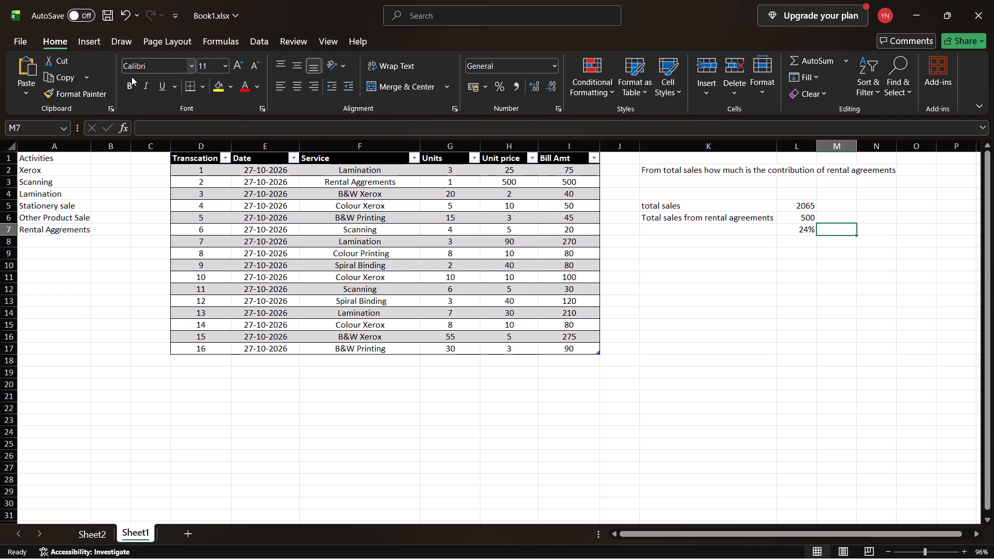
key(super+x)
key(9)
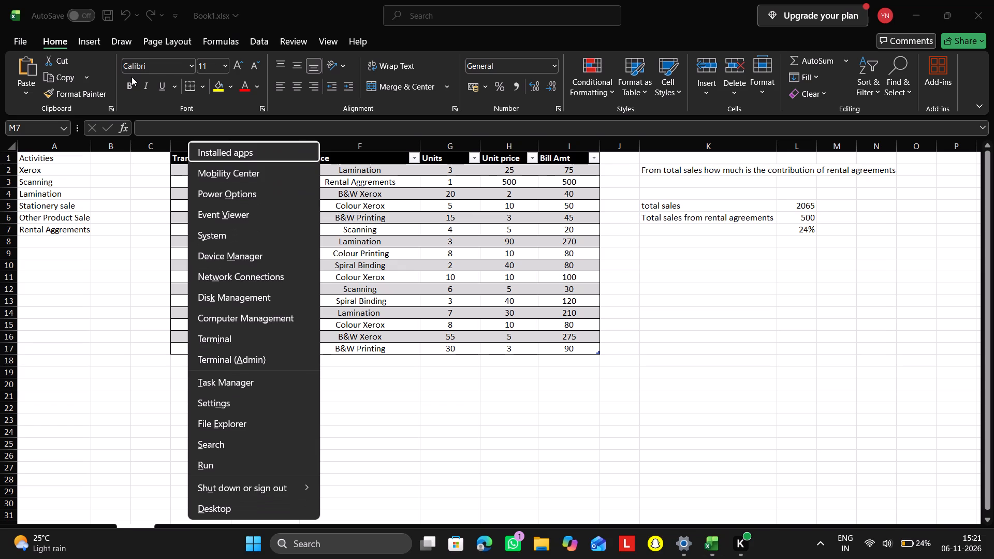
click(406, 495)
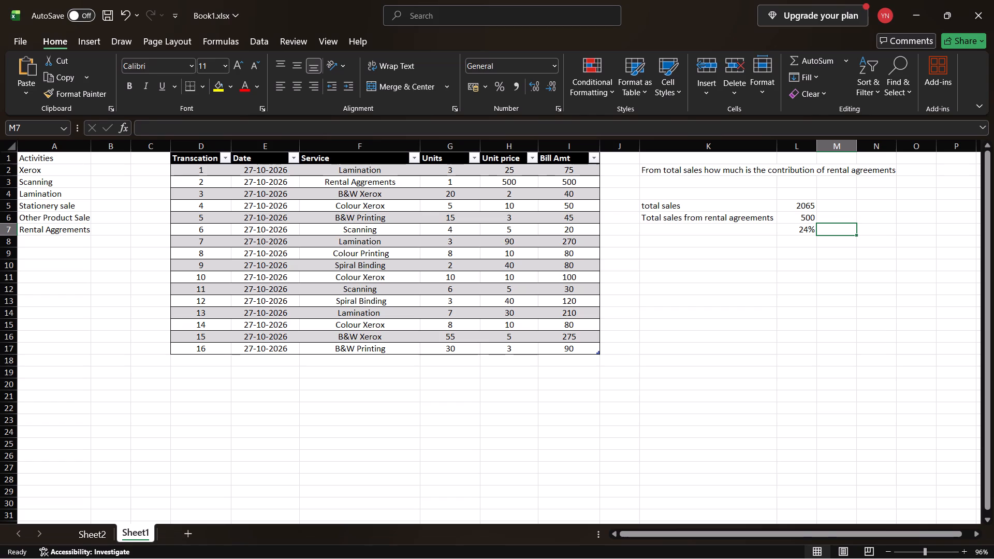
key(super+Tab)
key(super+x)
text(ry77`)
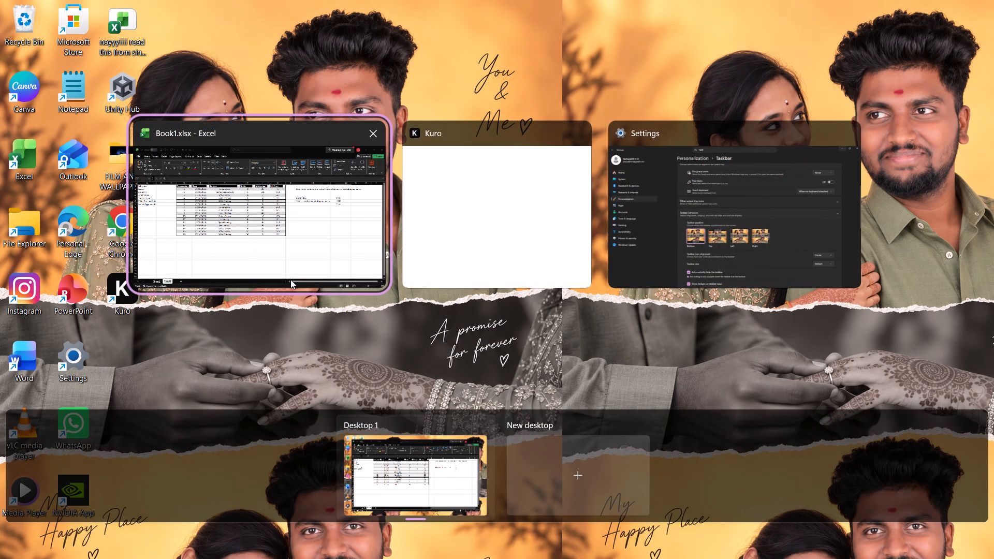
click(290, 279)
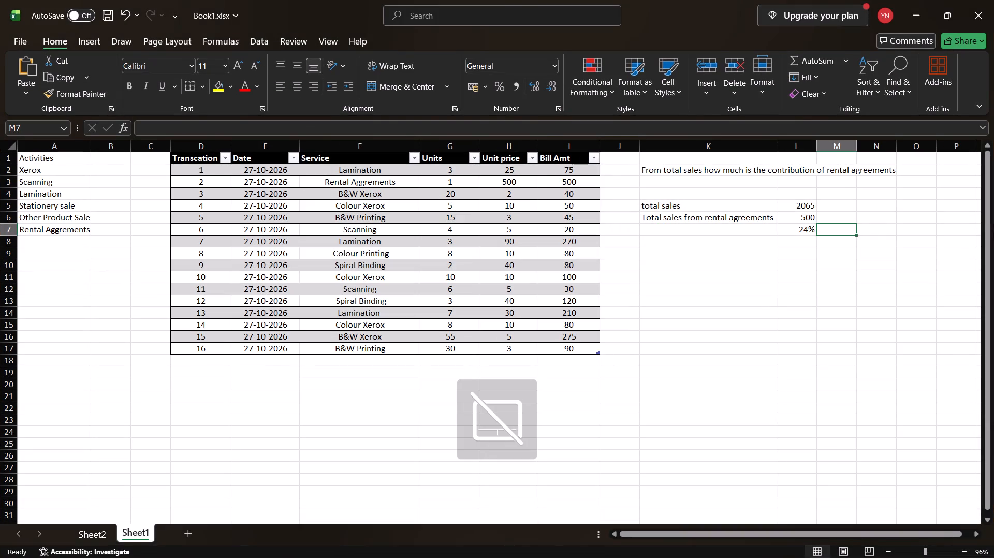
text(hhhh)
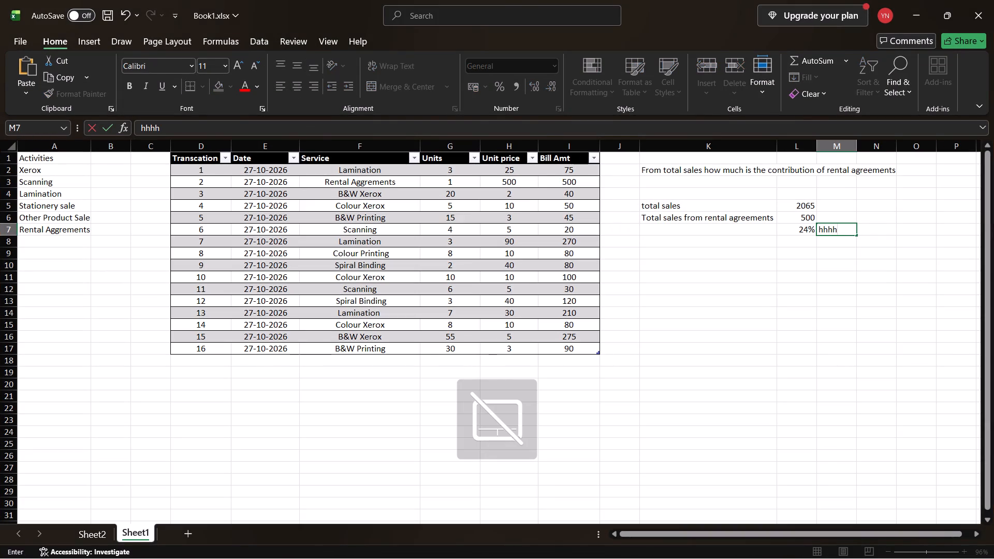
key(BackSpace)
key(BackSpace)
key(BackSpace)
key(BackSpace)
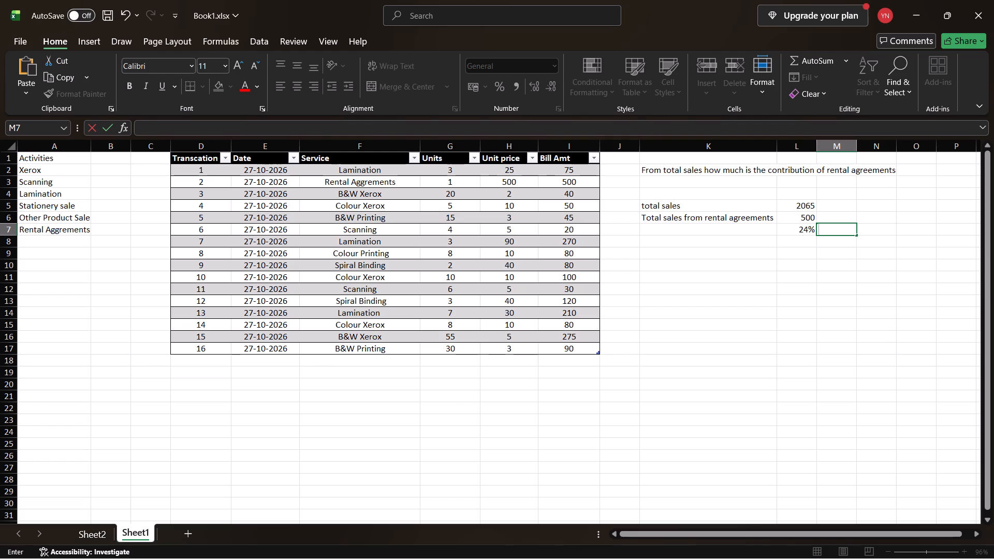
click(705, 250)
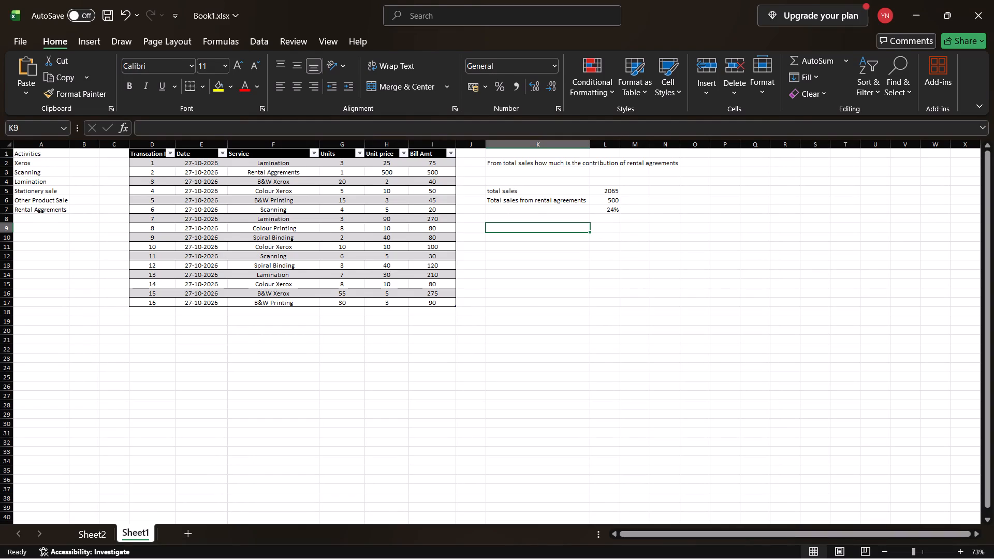
Copy the activities Xerox through Other Product Sale from A2:A6 and paste them into column K starting at K8.
drag(15, 162, 33, 194)
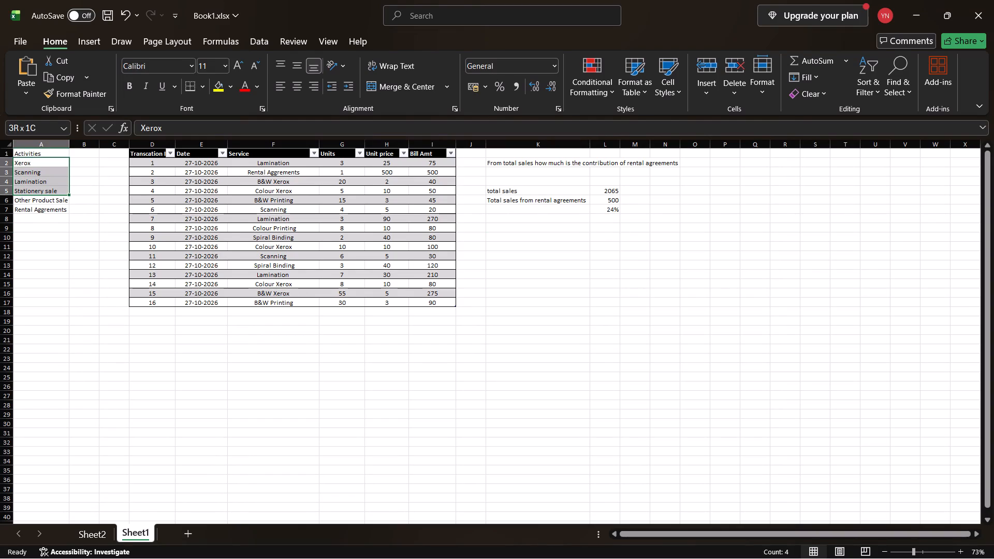
drag(33, 194, 34, 201)
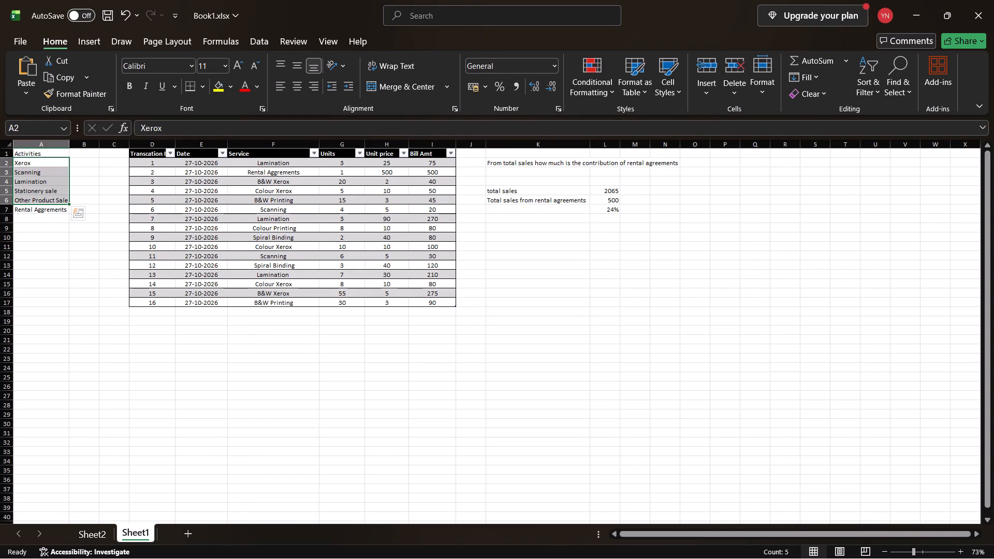
click(520, 223)
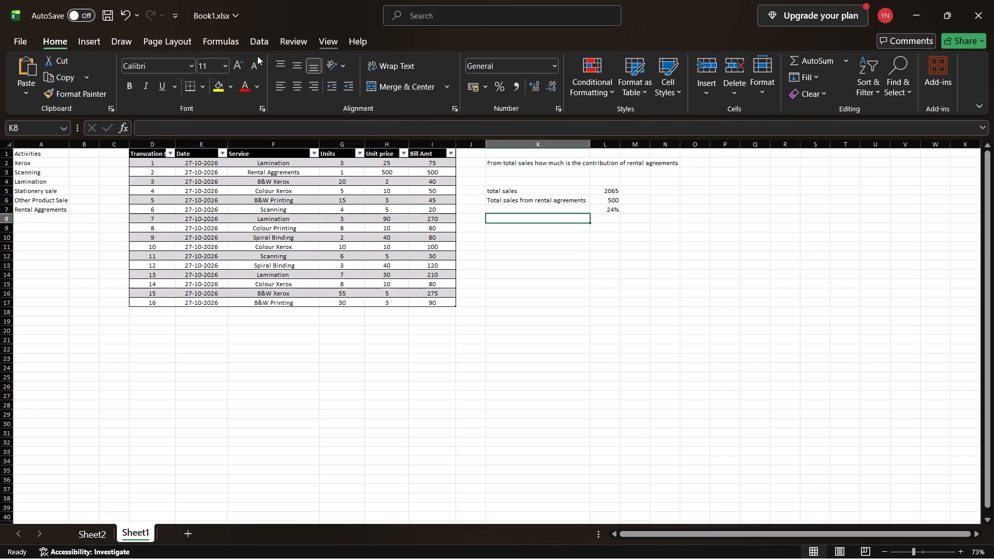
drag(27, 166, 33, 174)
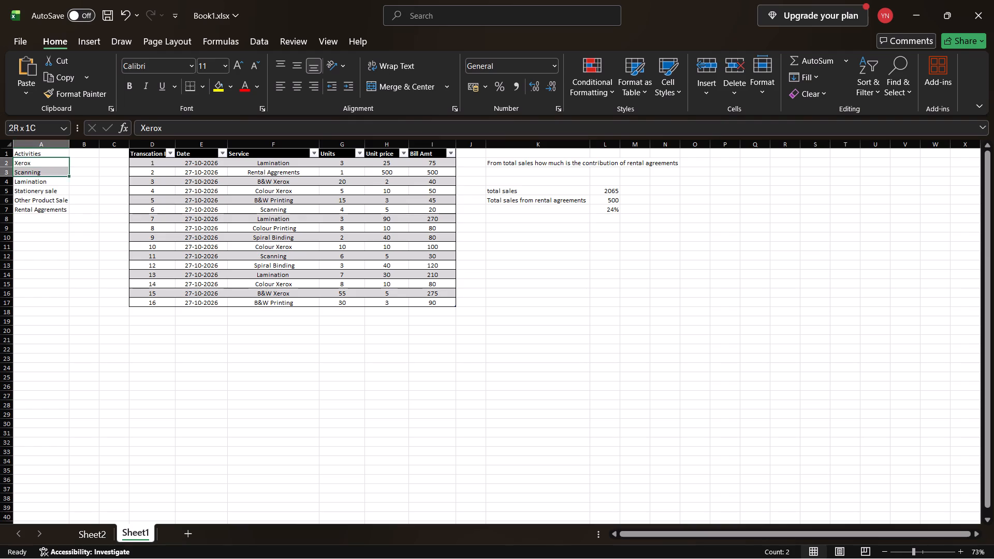
drag(33, 174, 43, 193)
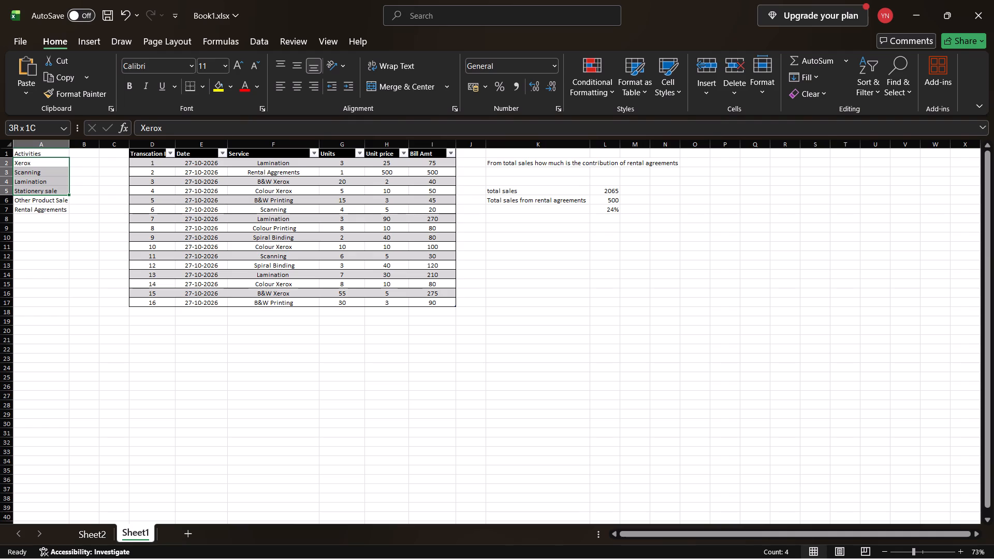
drag(43, 193, 46, 200)
key(ctrl+c)
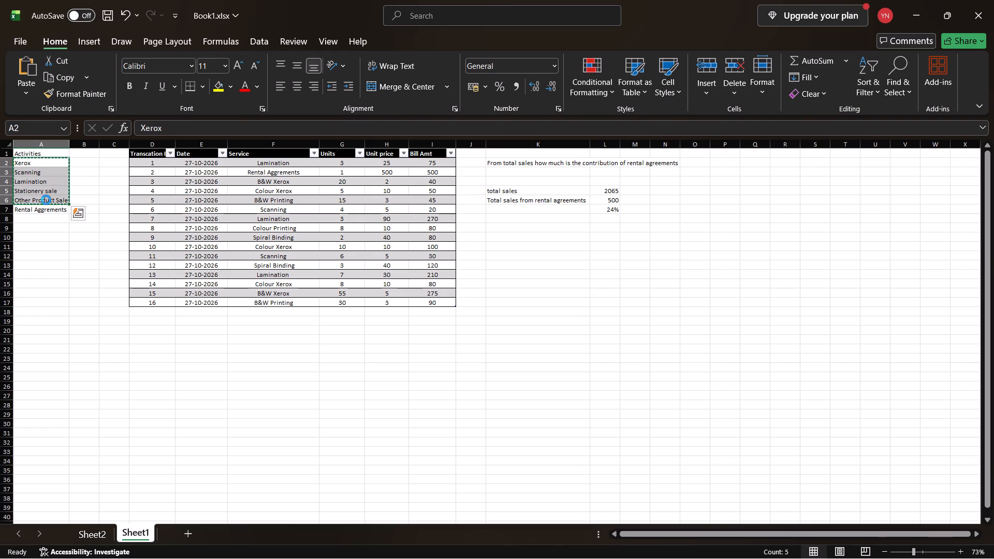
click(525, 225)
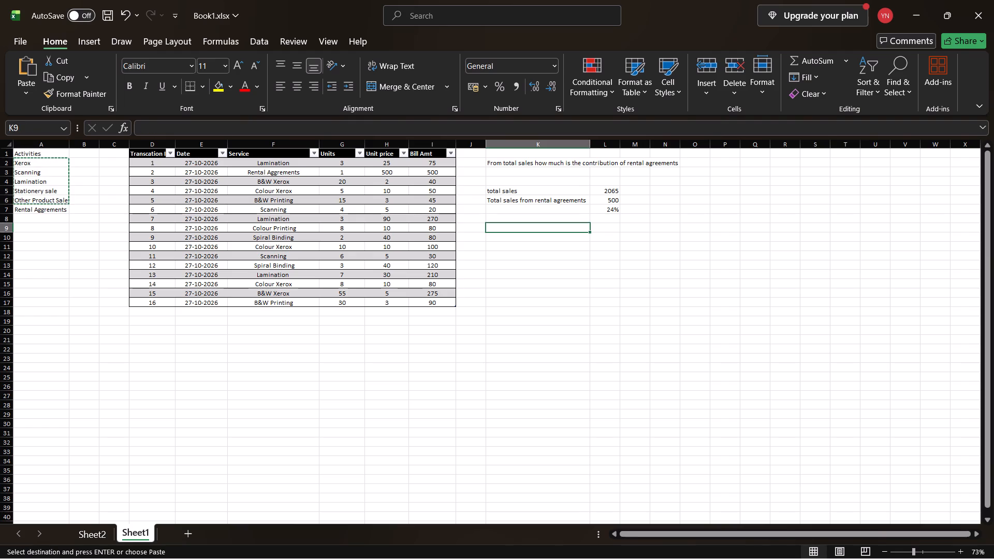
click(524, 218)
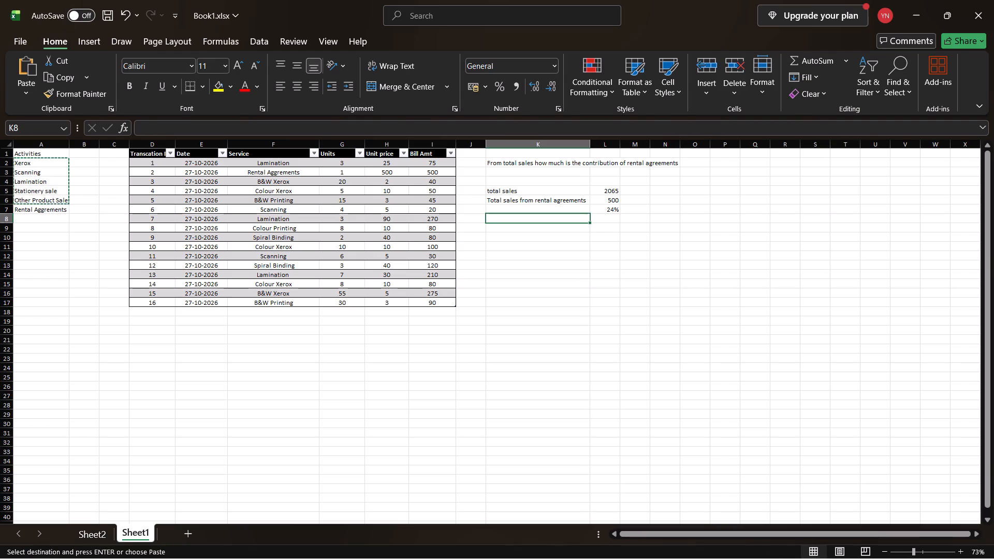
key(ctrl+v)
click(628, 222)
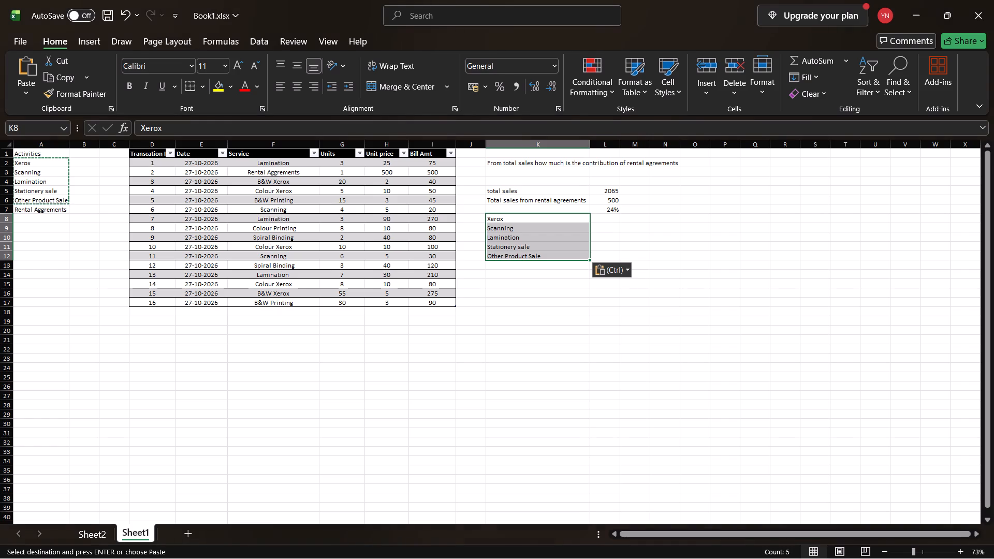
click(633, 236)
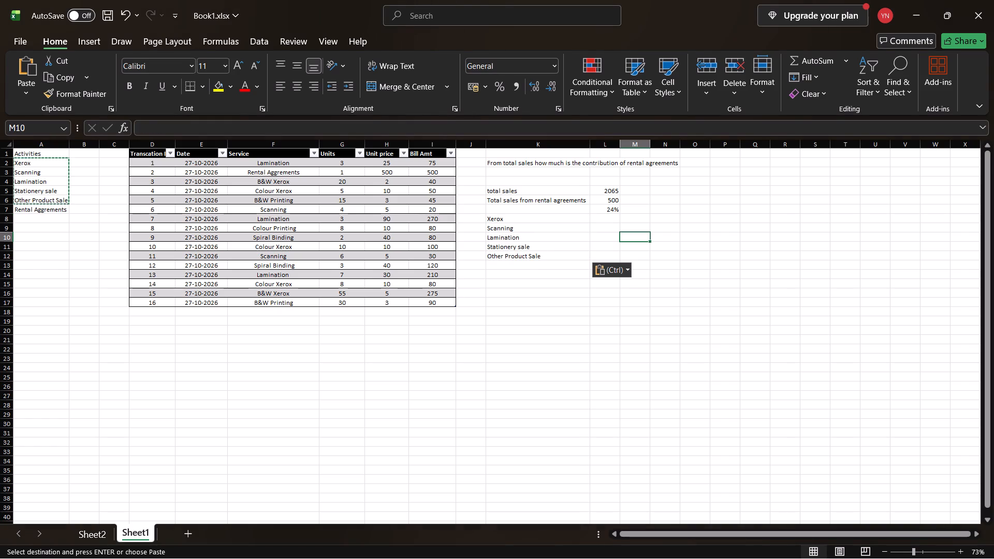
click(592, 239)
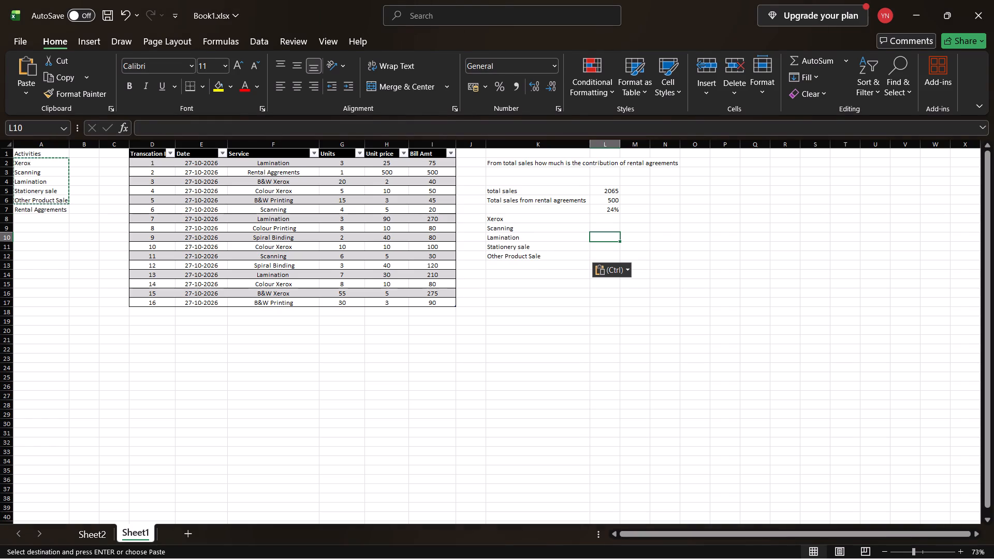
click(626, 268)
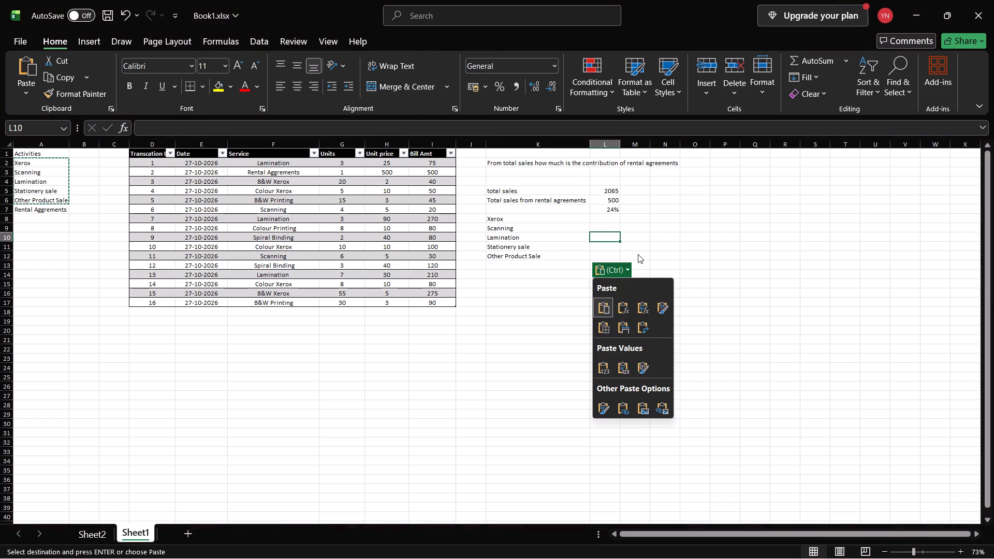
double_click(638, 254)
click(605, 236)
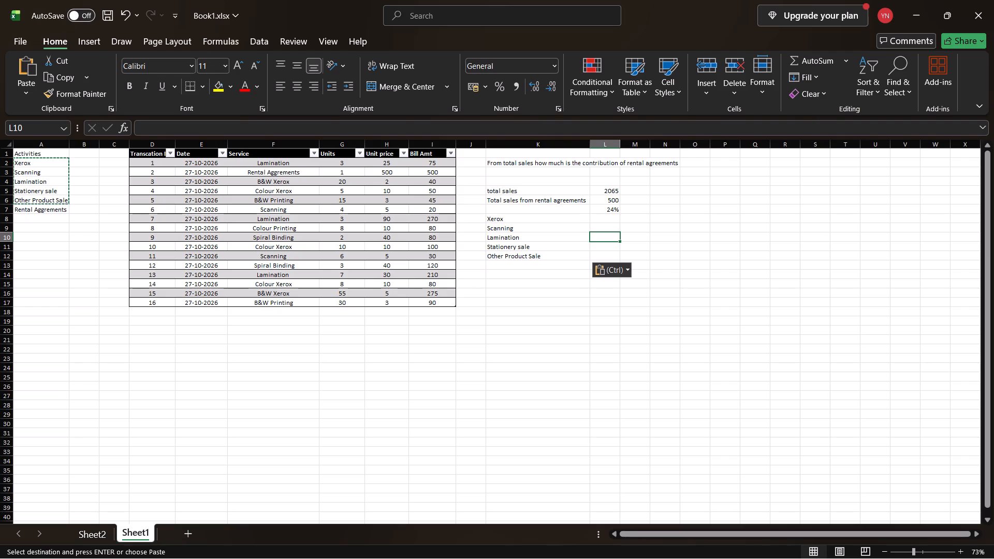
Copy the SUMIF formula text from the rental agreements total in L6 and paste it into L8 beside Xerox.
click(617, 197)
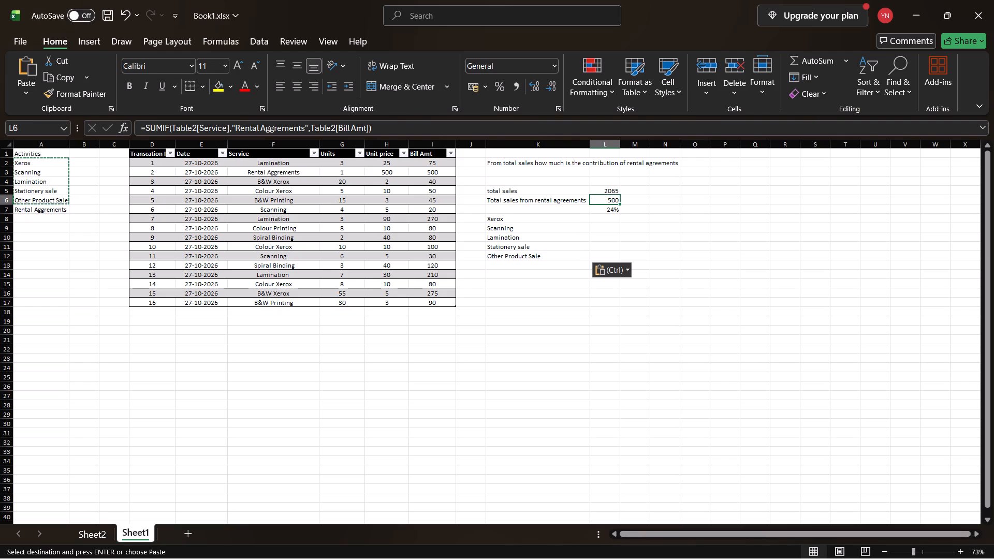
drag(404, 127, 86, 154)
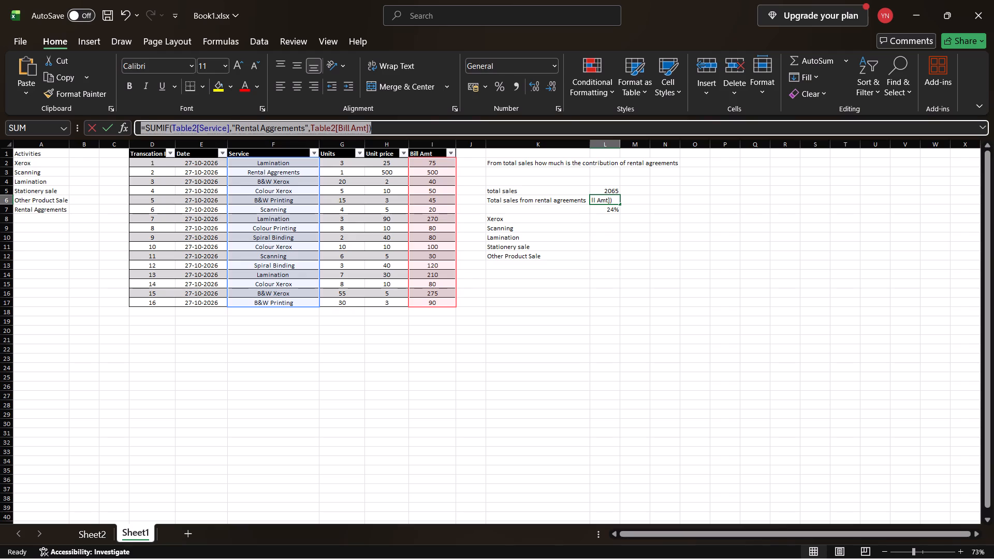
drag(86, 154, 85, 154)
key(ctrl+c)
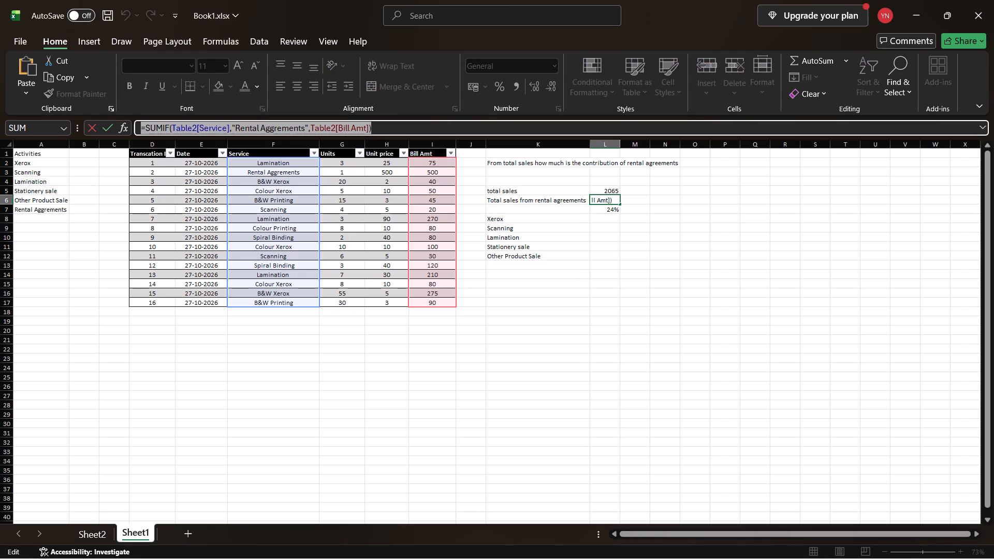
key(Escape)
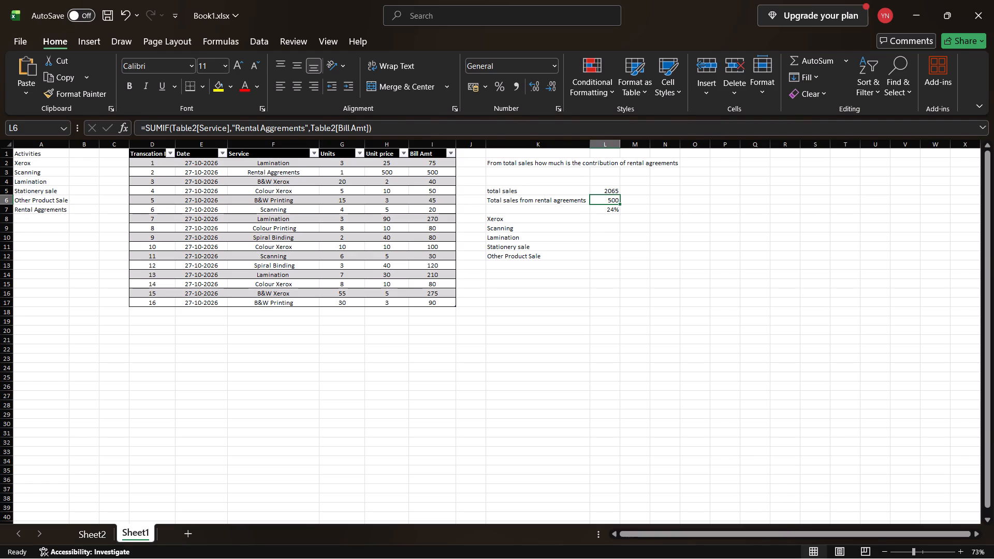
click(606, 220)
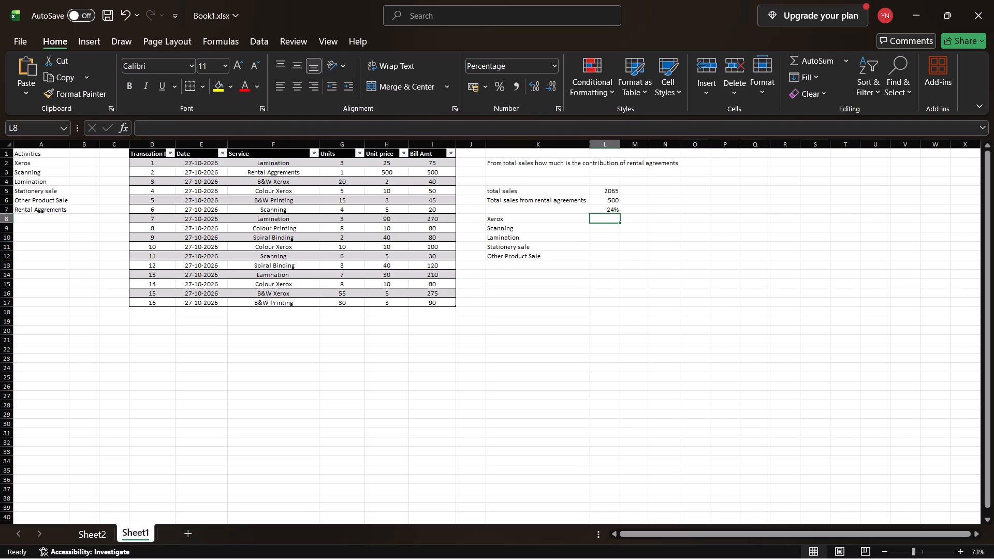
key(ctrl+v)
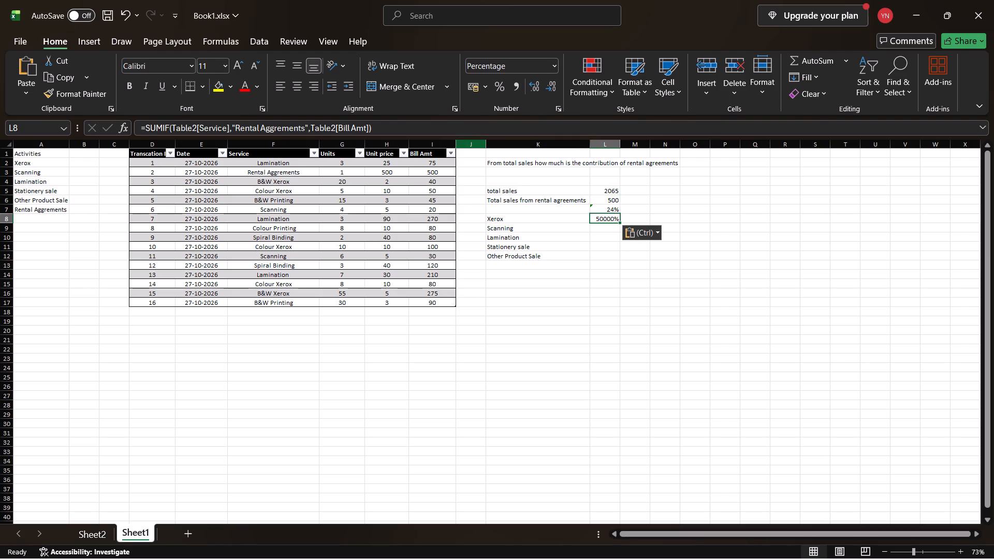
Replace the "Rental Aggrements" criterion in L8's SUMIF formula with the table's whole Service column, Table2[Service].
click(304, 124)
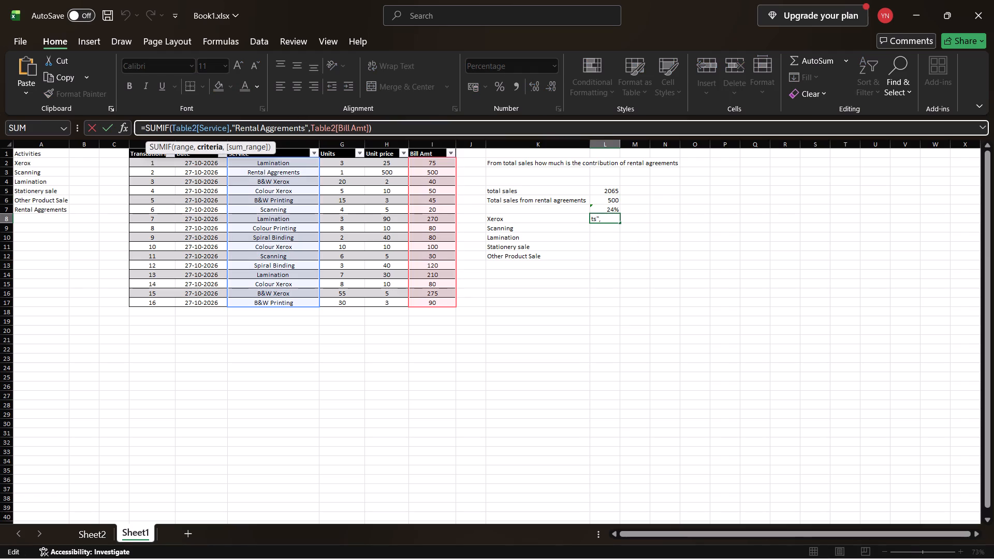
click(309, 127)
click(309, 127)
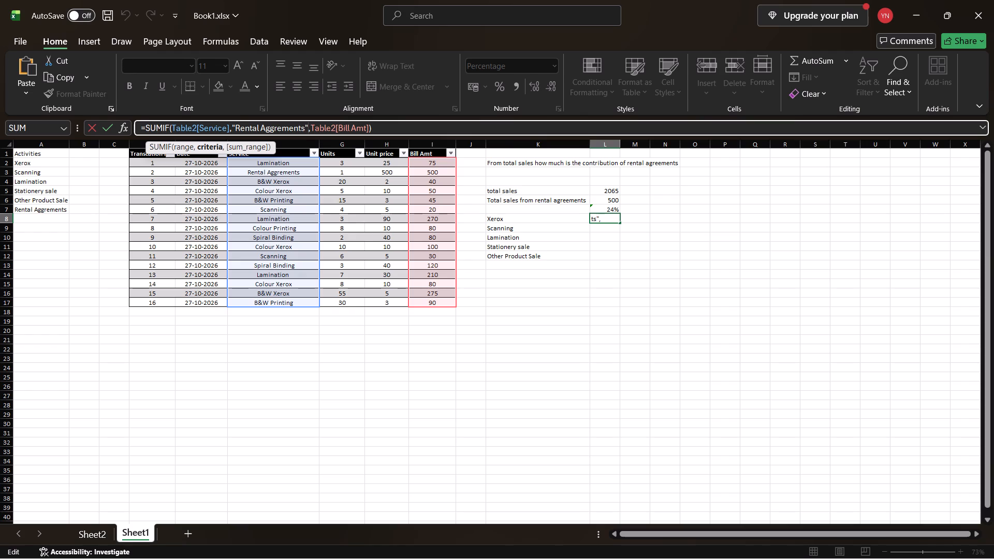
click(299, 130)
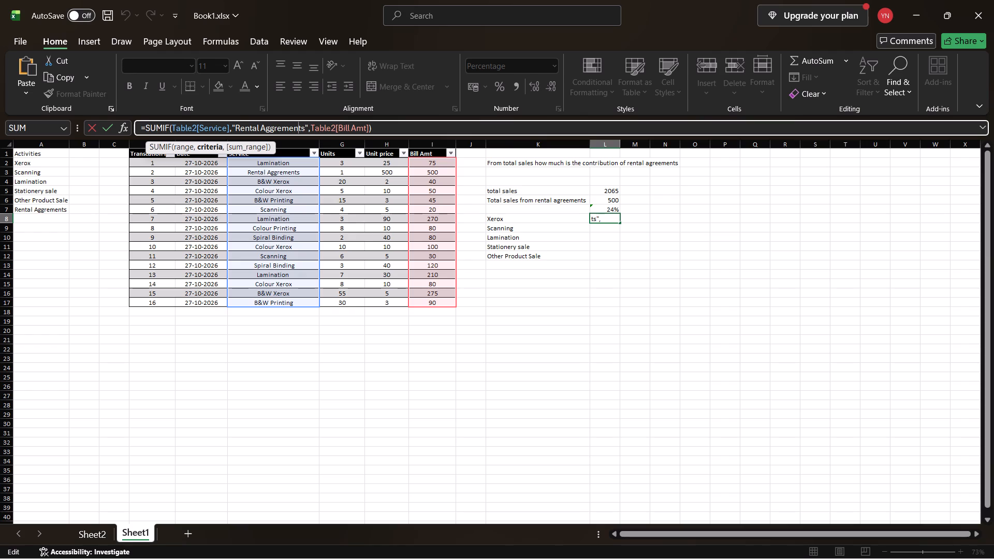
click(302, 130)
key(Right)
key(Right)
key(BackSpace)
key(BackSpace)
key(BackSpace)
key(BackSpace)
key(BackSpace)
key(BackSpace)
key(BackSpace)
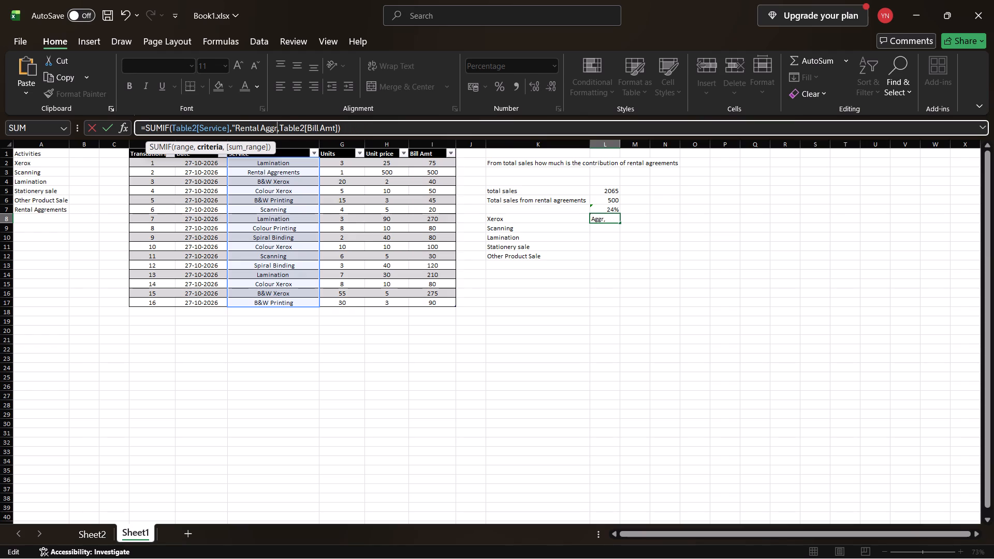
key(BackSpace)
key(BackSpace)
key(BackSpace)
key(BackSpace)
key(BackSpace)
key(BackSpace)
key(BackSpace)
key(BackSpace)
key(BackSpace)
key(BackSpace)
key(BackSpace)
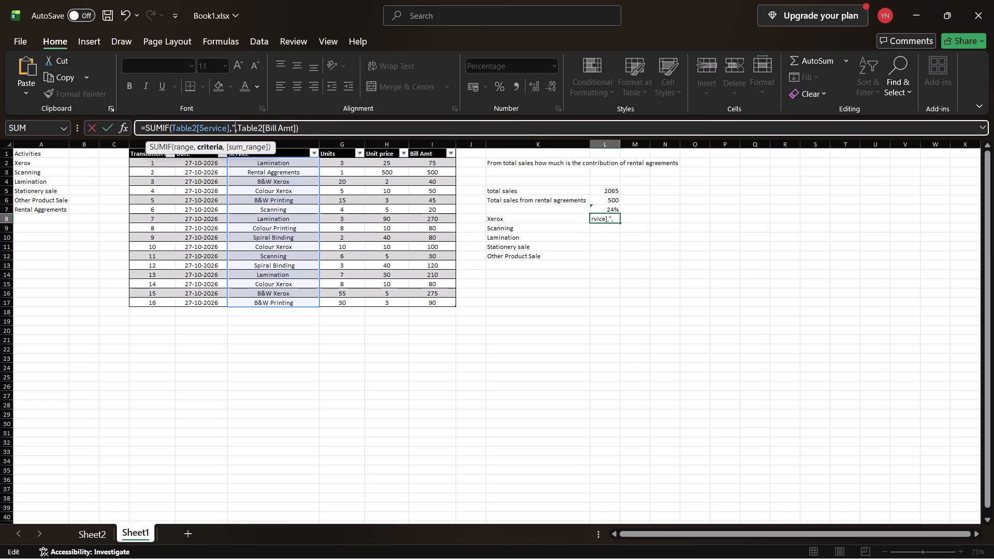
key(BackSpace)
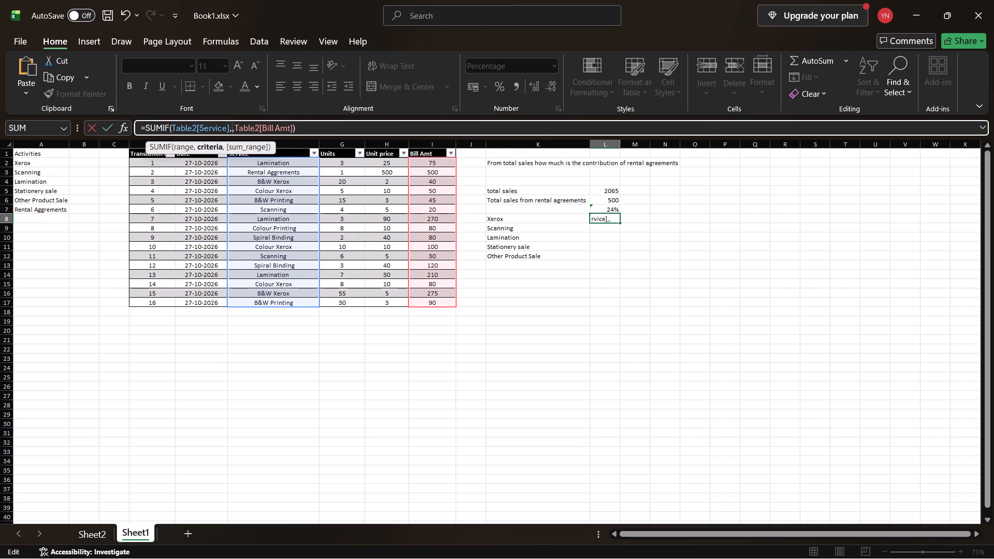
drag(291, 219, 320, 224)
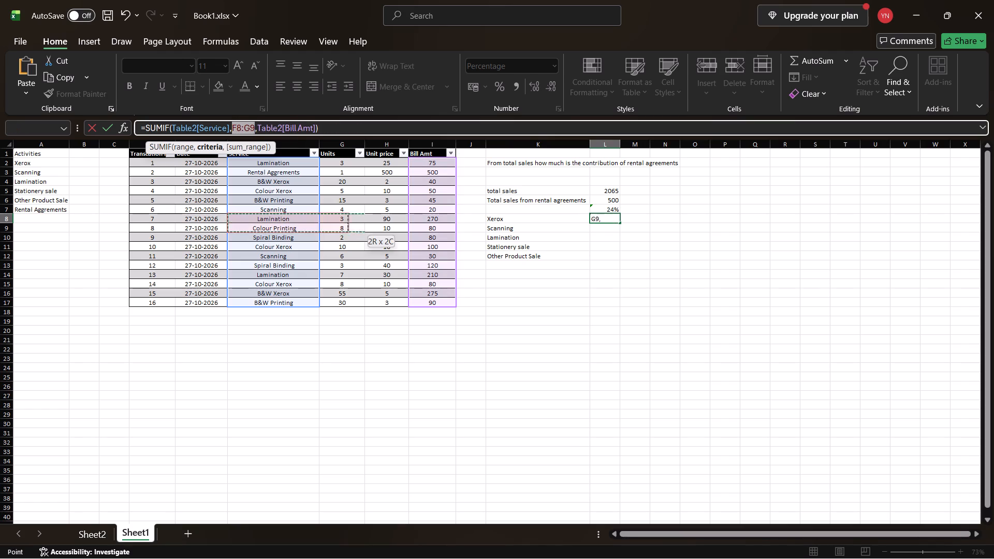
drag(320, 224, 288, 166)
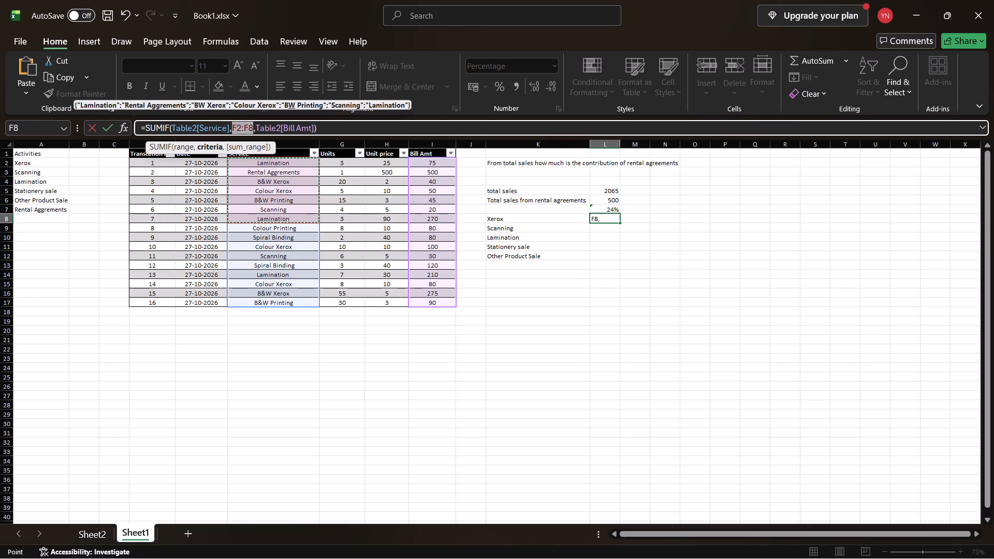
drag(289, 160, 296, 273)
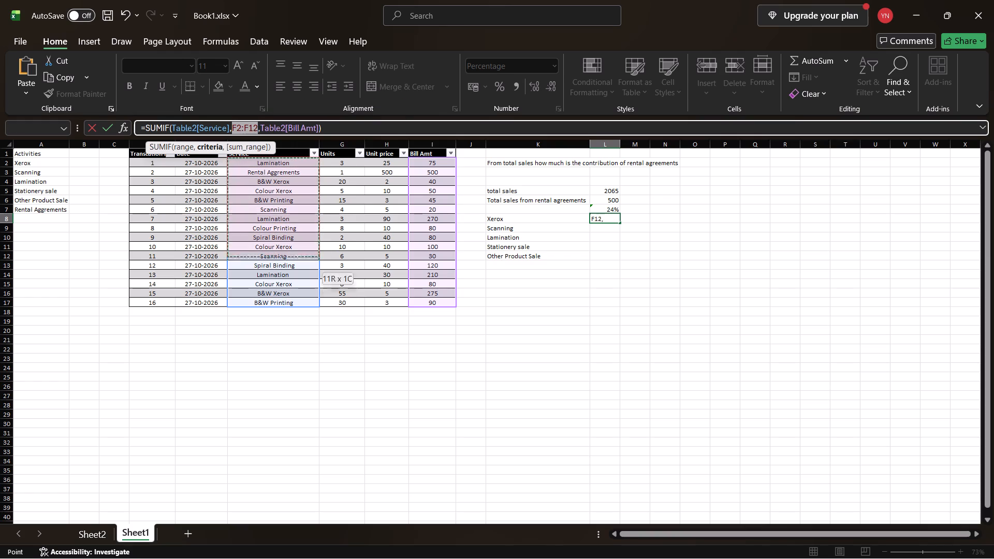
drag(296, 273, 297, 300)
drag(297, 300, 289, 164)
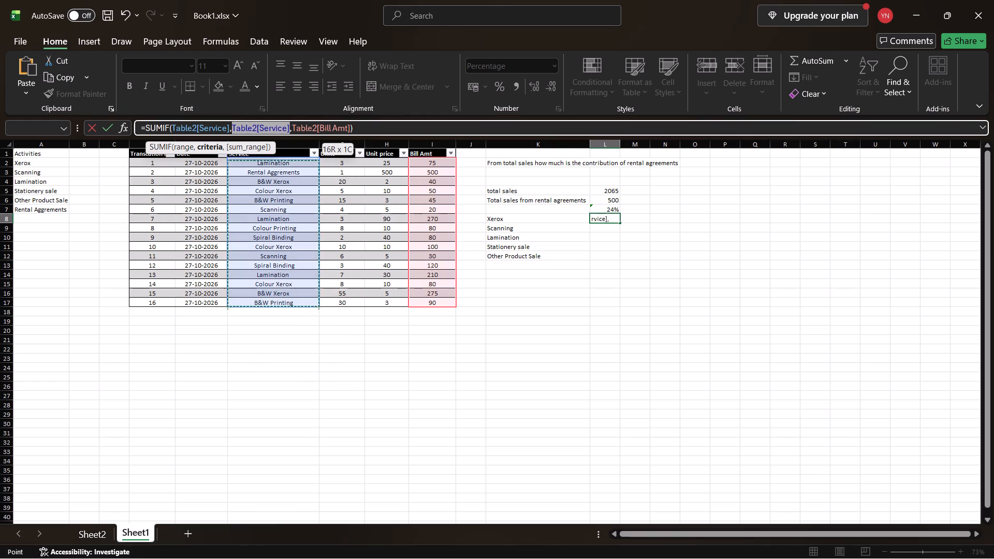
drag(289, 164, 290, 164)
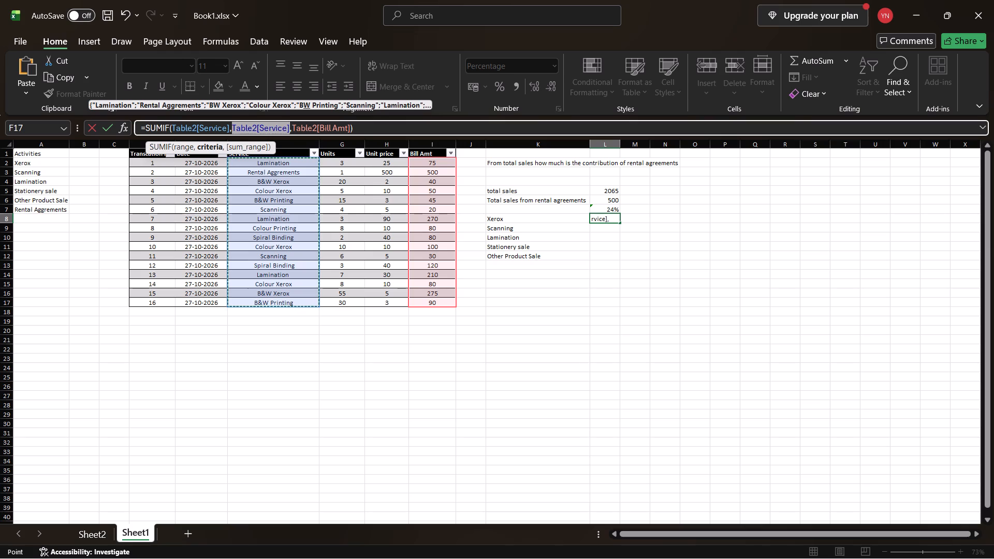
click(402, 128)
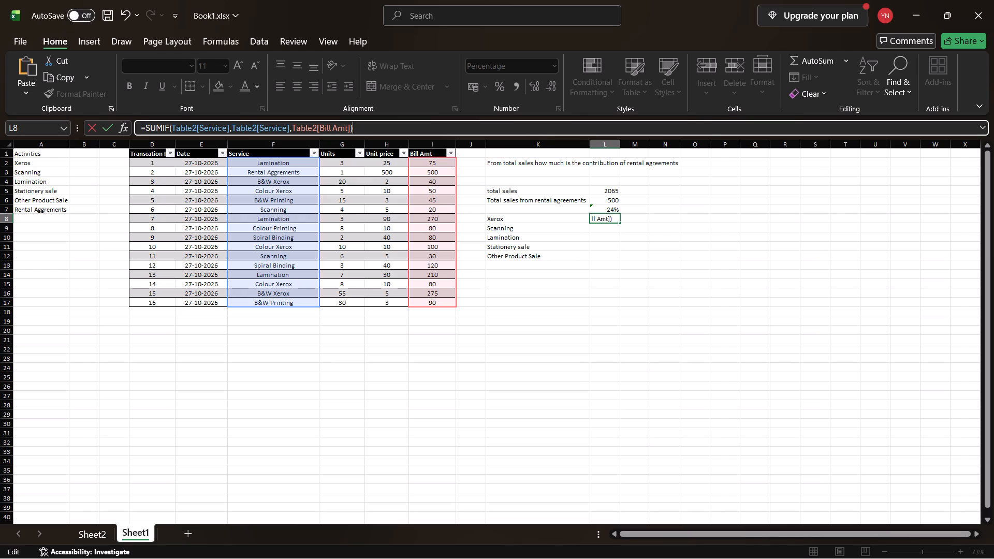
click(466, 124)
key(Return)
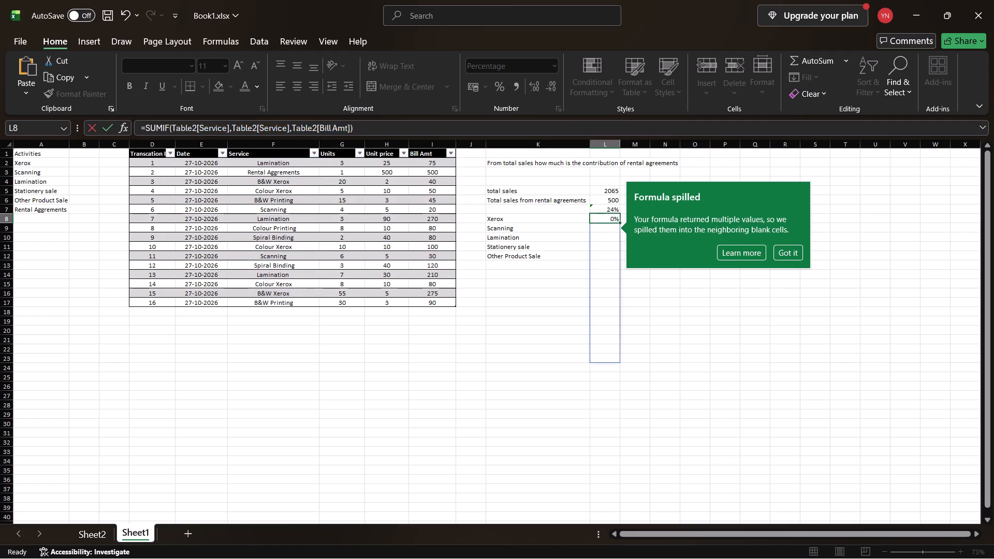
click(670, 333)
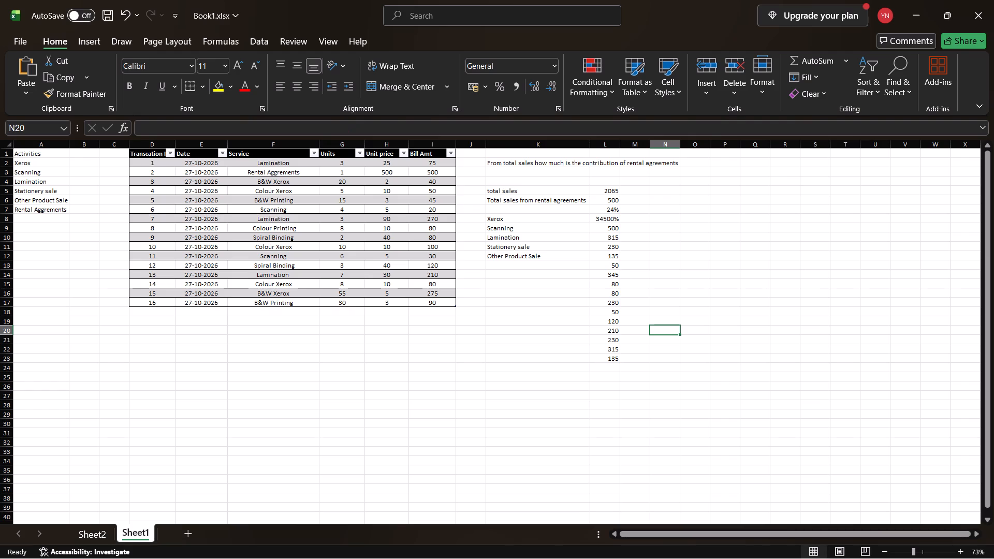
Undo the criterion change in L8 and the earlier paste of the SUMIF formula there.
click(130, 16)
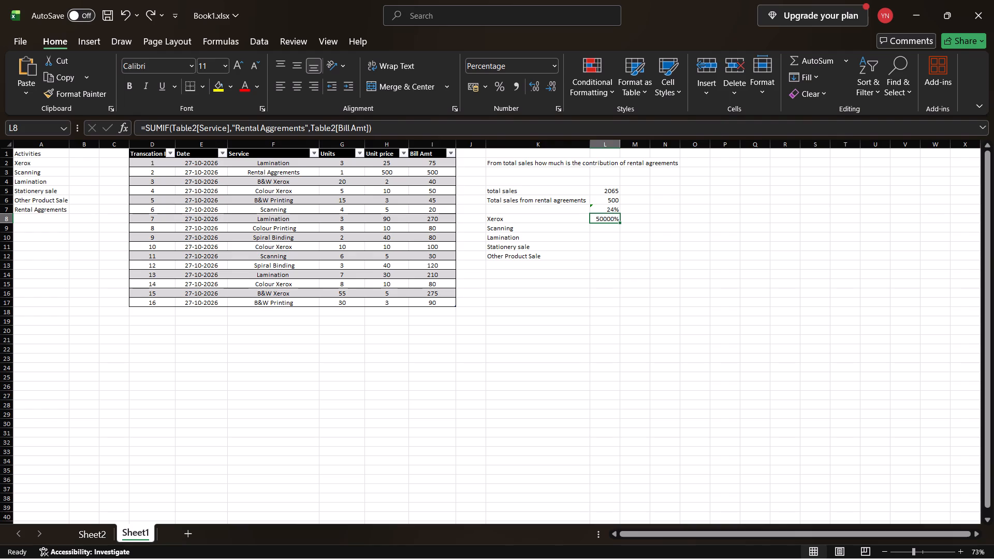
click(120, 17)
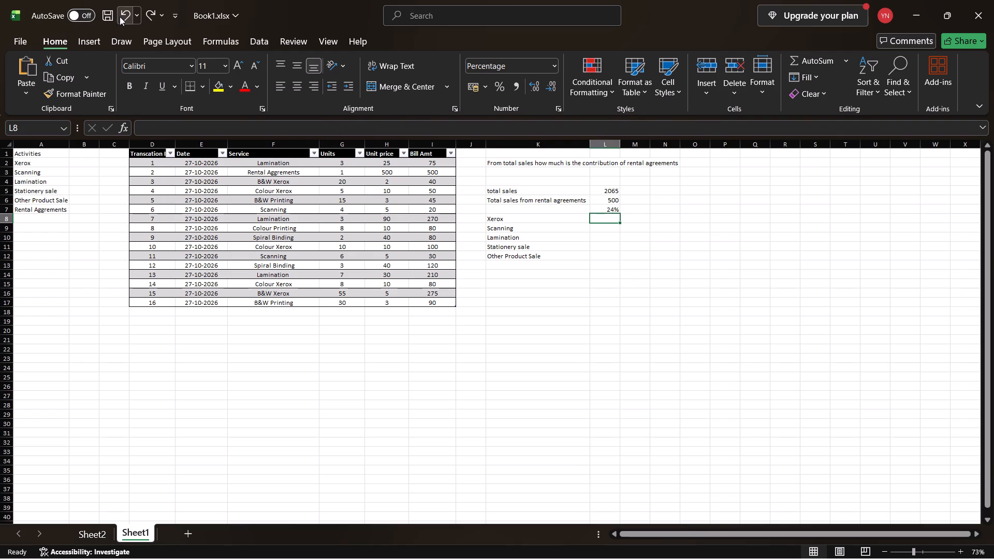
Copy the SUMIF formula text from the rental agreements total in L6 and paste it into L8 beside Xerox.
click(608, 203)
double_click(608, 203)
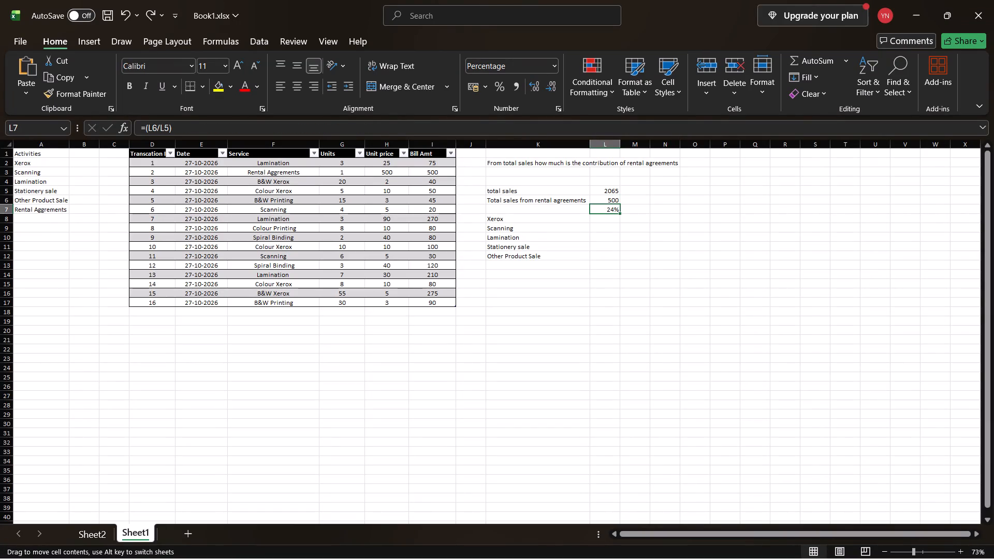
click(609, 201)
drag(388, 125, 344, 128)
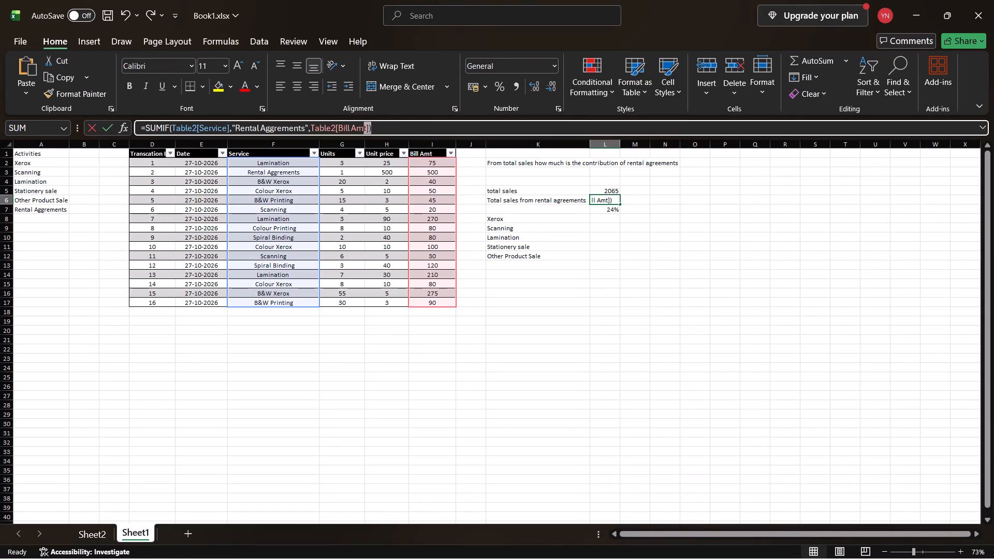
drag(344, 128, 137, 121)
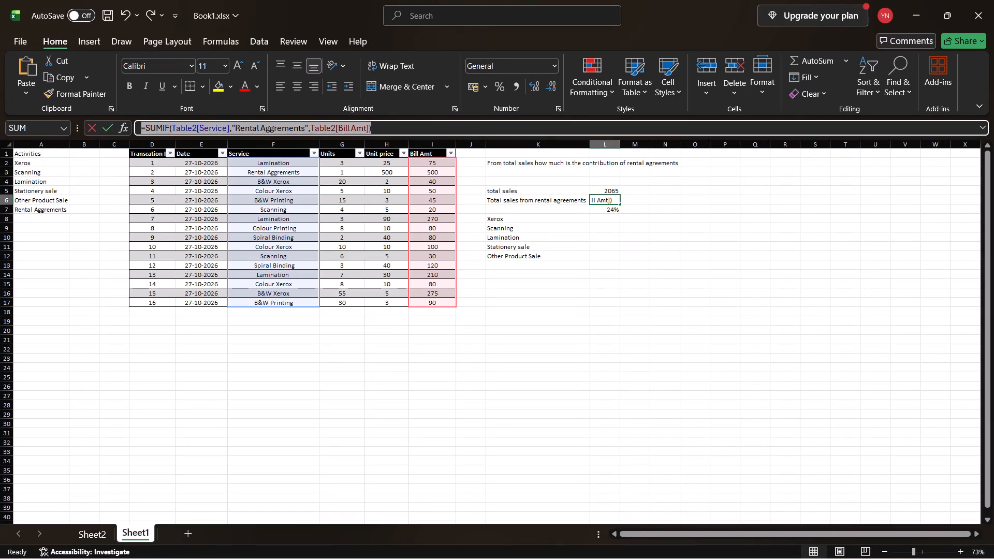
drag(137, 121, 136, 122)
key(ctrl+c)
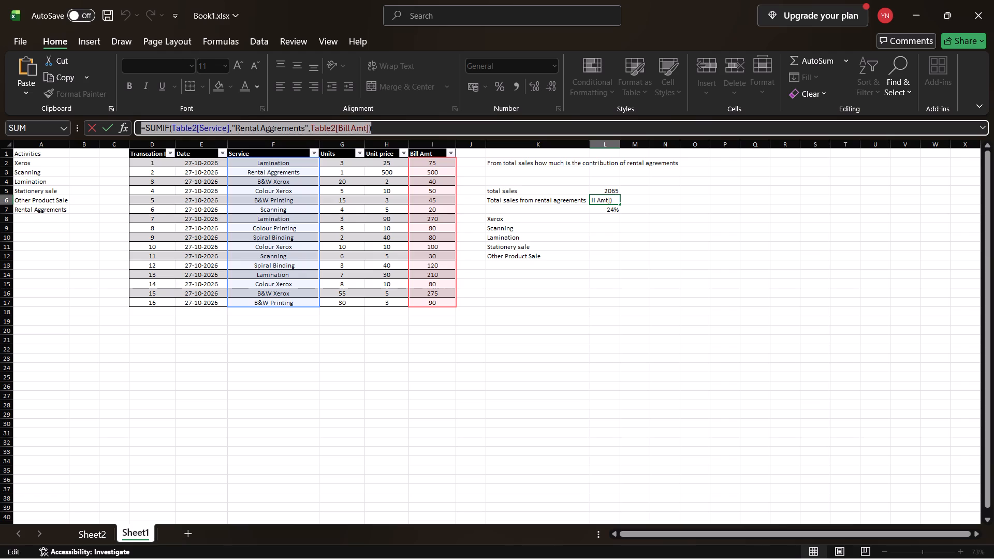
click(605, 219)
double_click(605, 219)
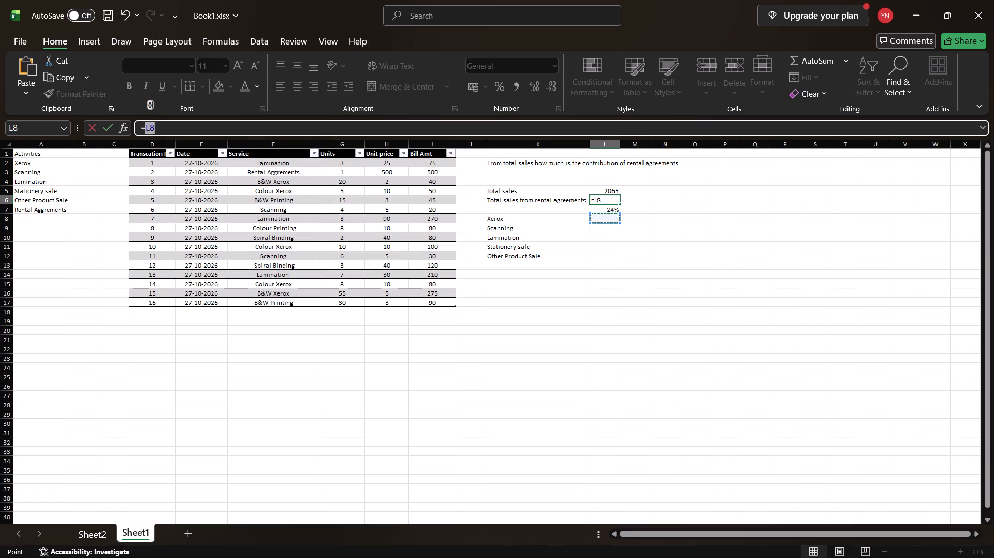
key(Escape)
key(Escape)
key(Escape)
key(Escape)
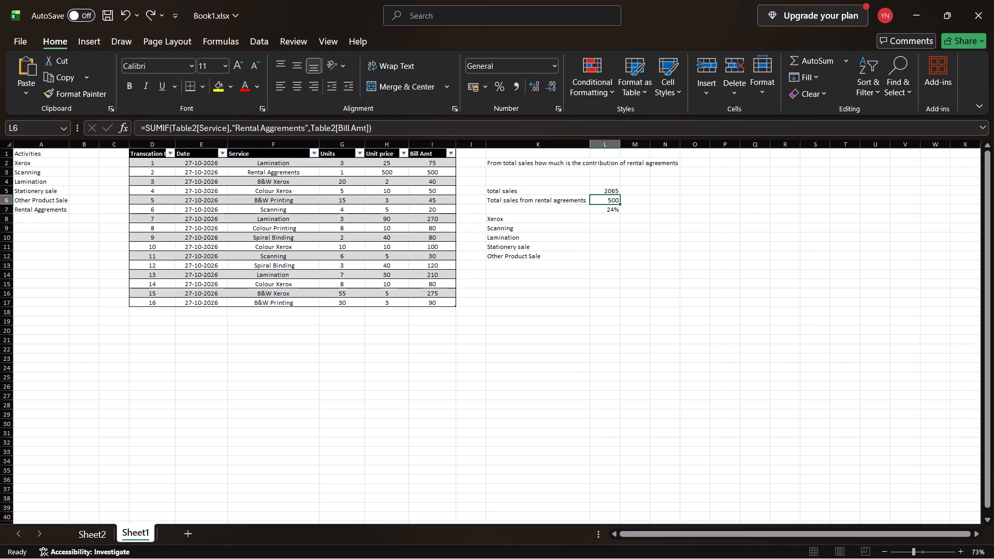
key(Return)
key(shift+Return)
key(Return)
key(Return)
key(ctrl+v)
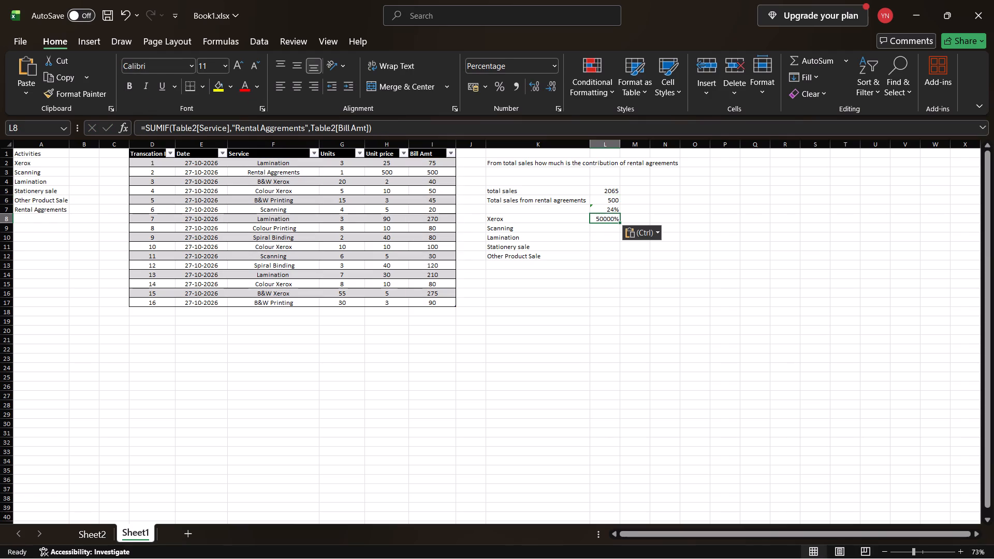
Replace the "Rental Aggrements" criterion in L8's SUMIF formula with a reference to the Xerox label in K8.
click(489, 130)
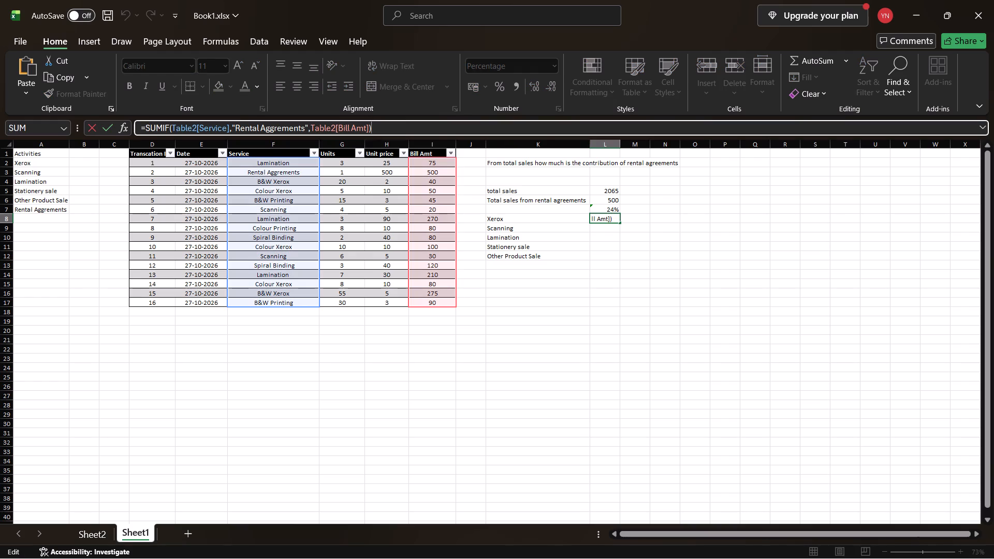
click(306, 127)
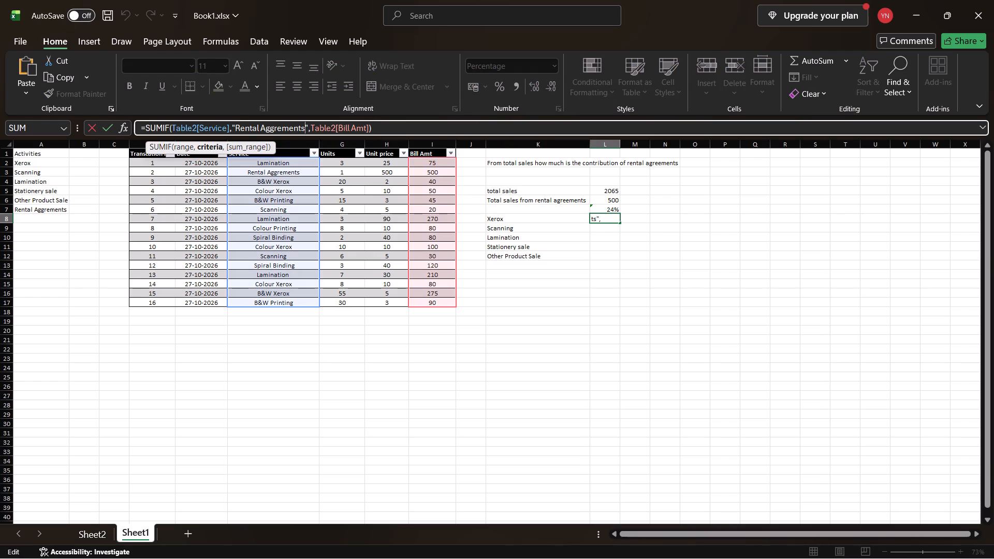
key(Right)
key(BackSpace)
key(BackSpace)
key(BackSpace)
key(BackSpace)
key(BackSpace)
key(BackSpace)
key(BackSpace)
key(BackSpace)
key(BackSpace)
key(BackSpace)
key(BackSpace)
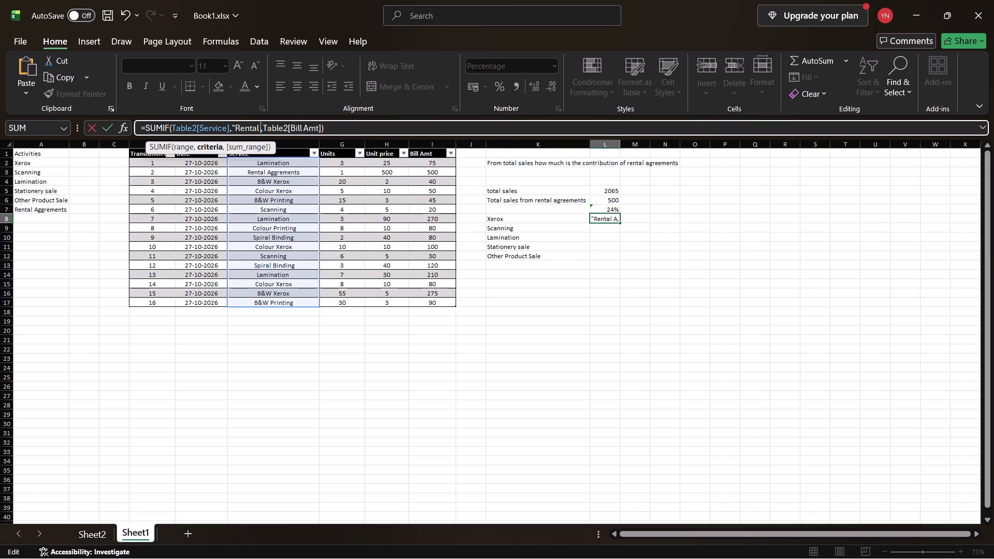
key(BackSpace)
key(BackSpace)
key(BackSpace)
key(BackSpace)
key(BackSpace)
key(BackSpace)
key(BackSpace)
key(BackSpace)
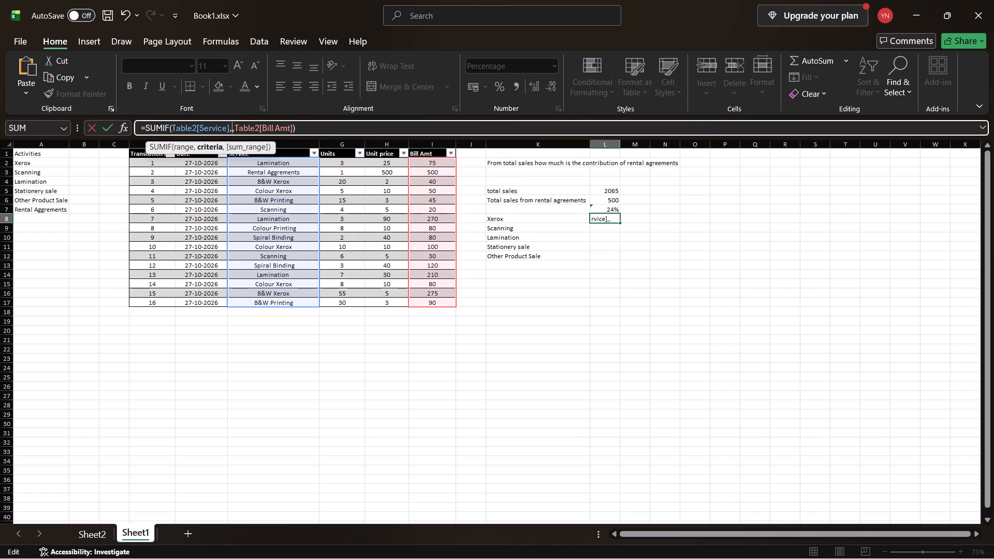
click(509, 220)
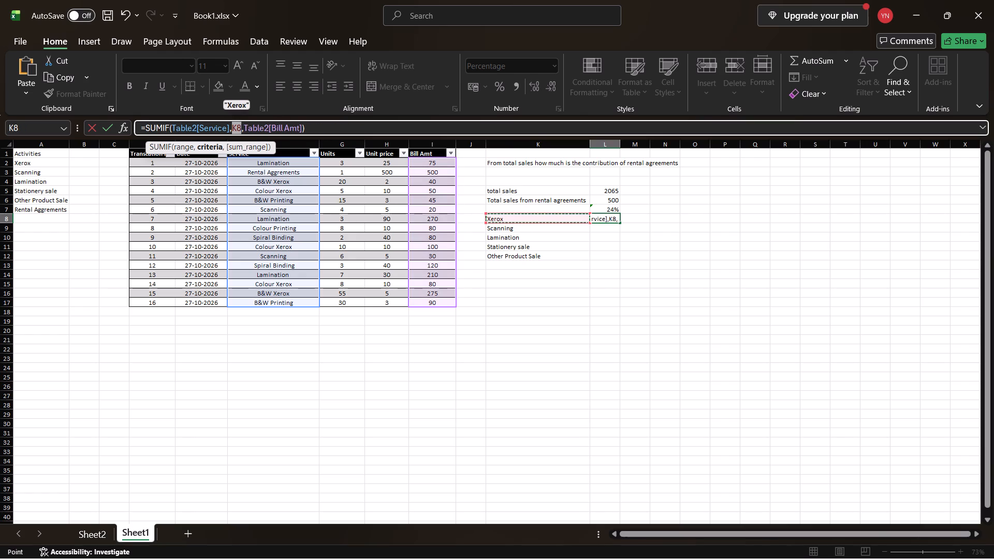
key(Return)
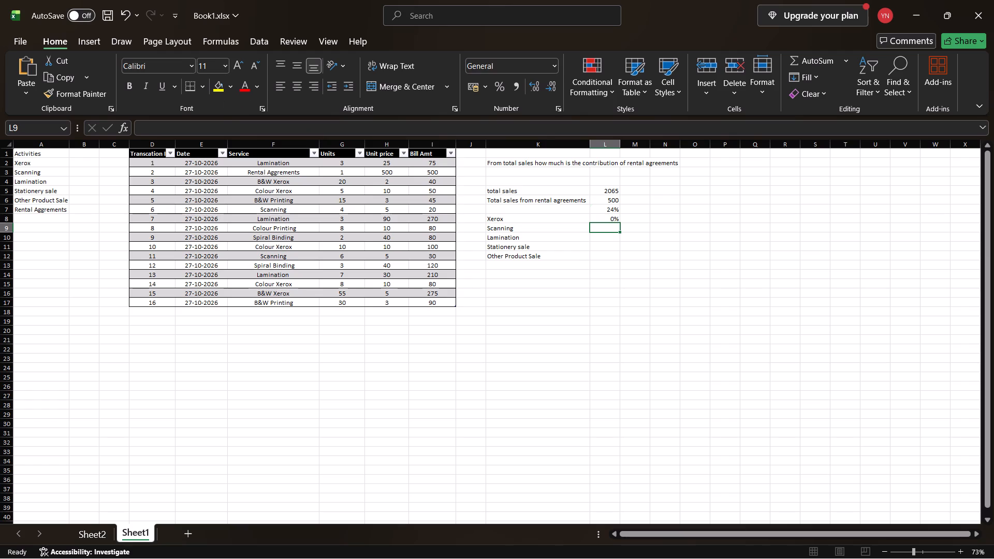
Fill the SUMIF formula from L8 down through L12 for the remaining activities.
click(601, 219)
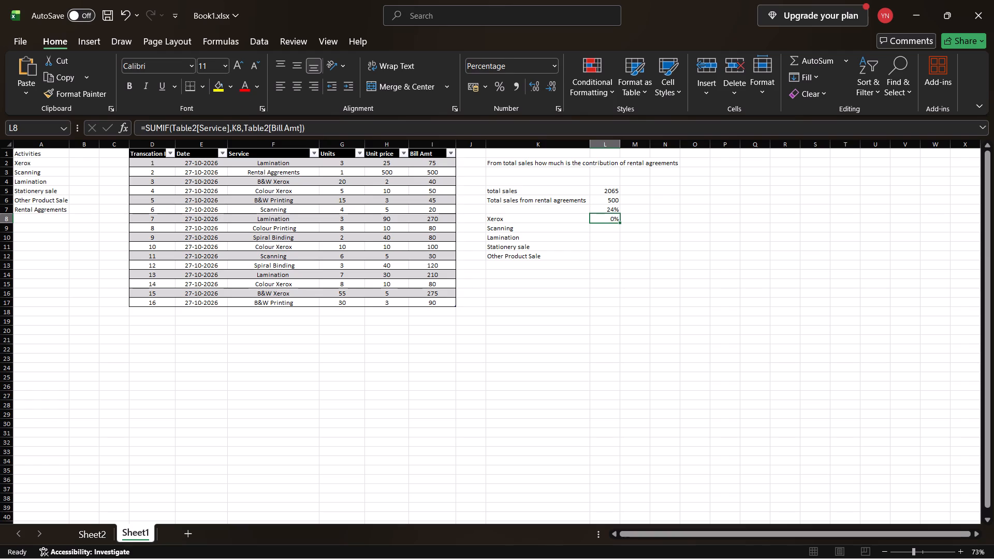
drag(621, 224, 617, 258)
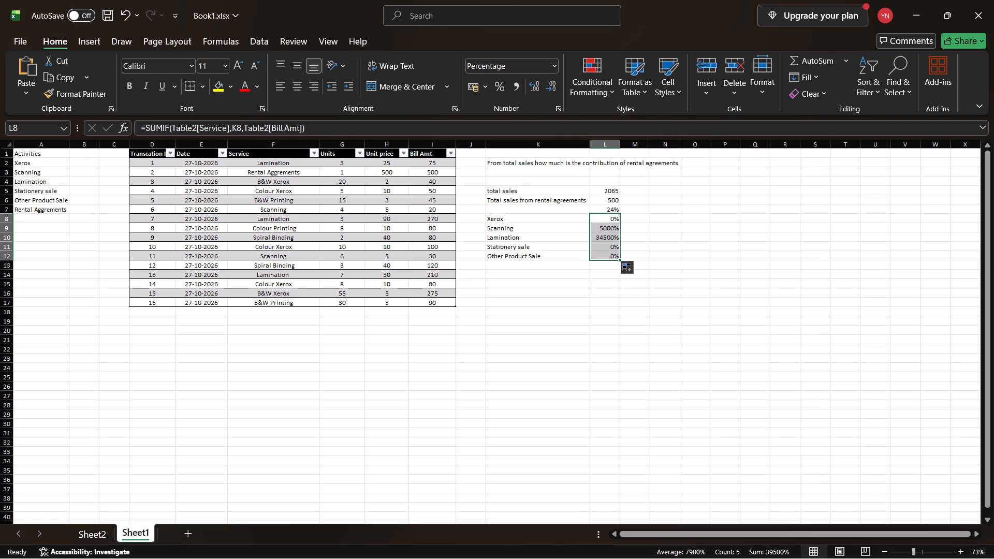
Apply the Number format to the activity sales totals in L8 through L12, from Xerox to Other Product Sale.
click(556, 64)
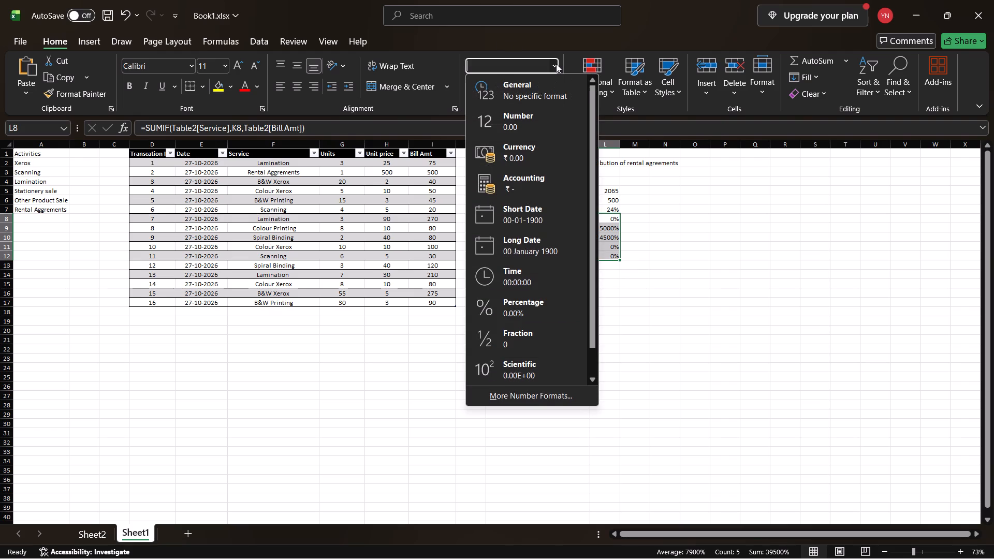
click(546, 117)
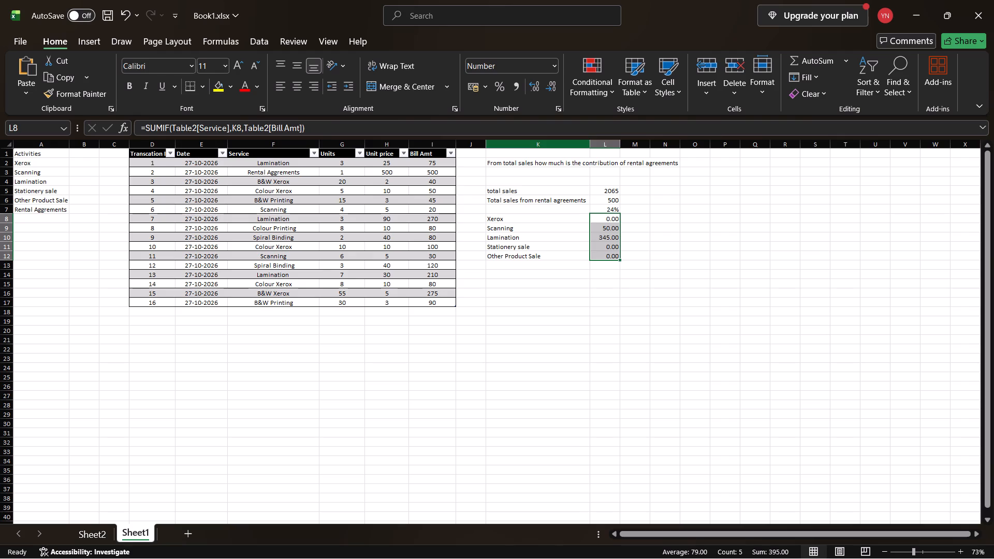
click(652, 237)
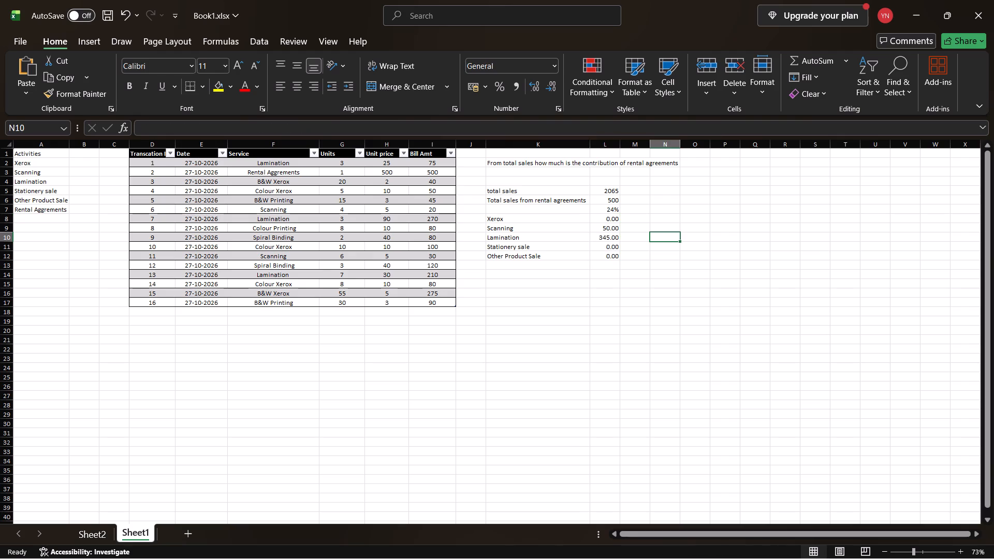
click(548, 70)
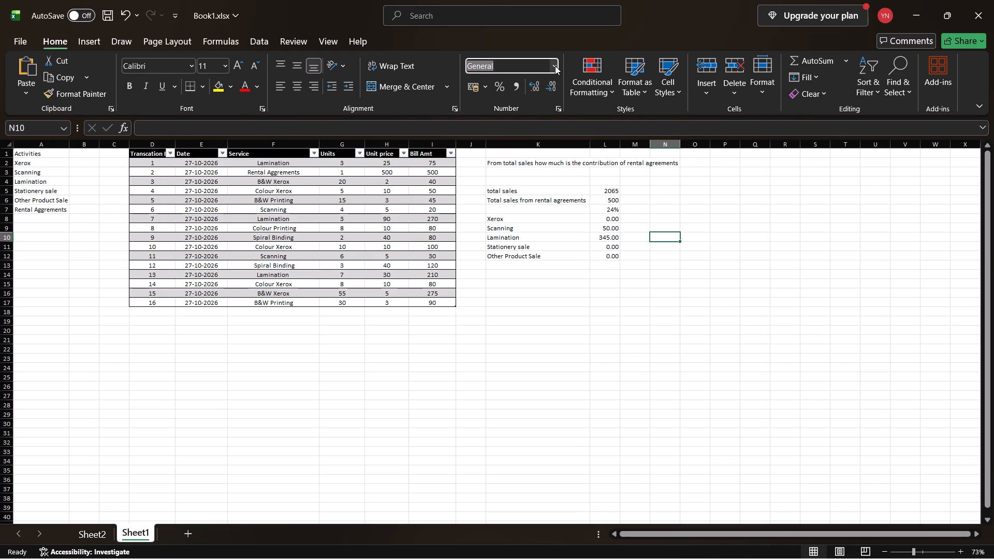
click(555, 66)
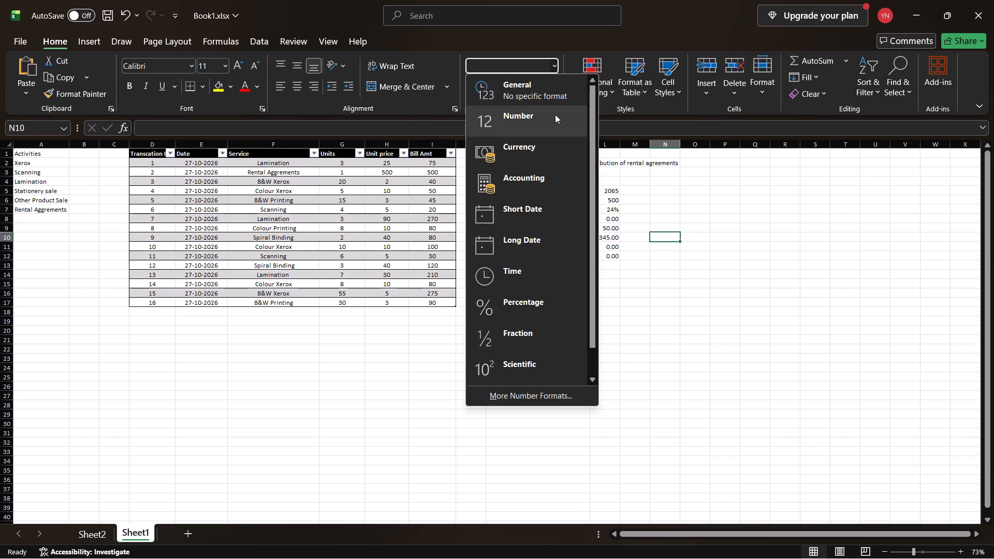
click(555, 114)
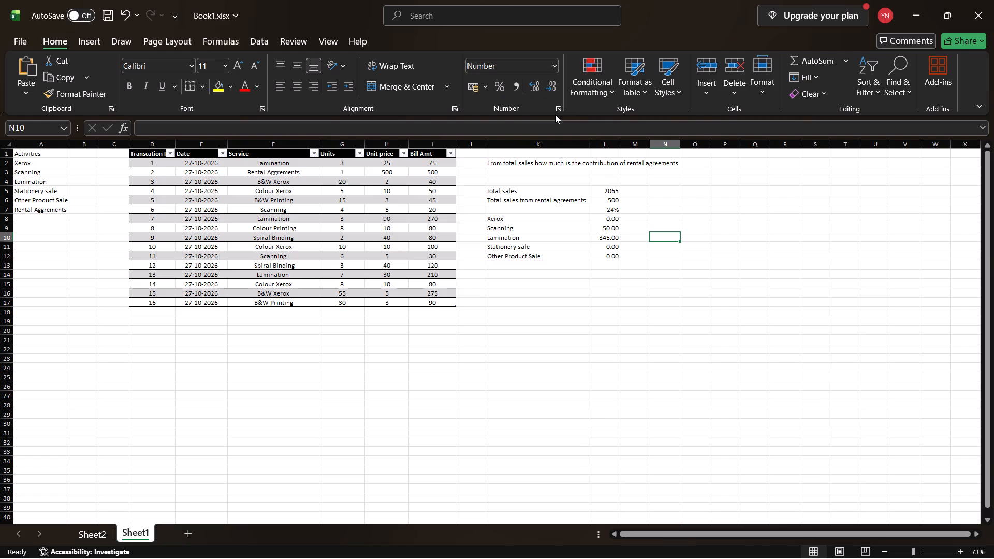
click(603, 240)
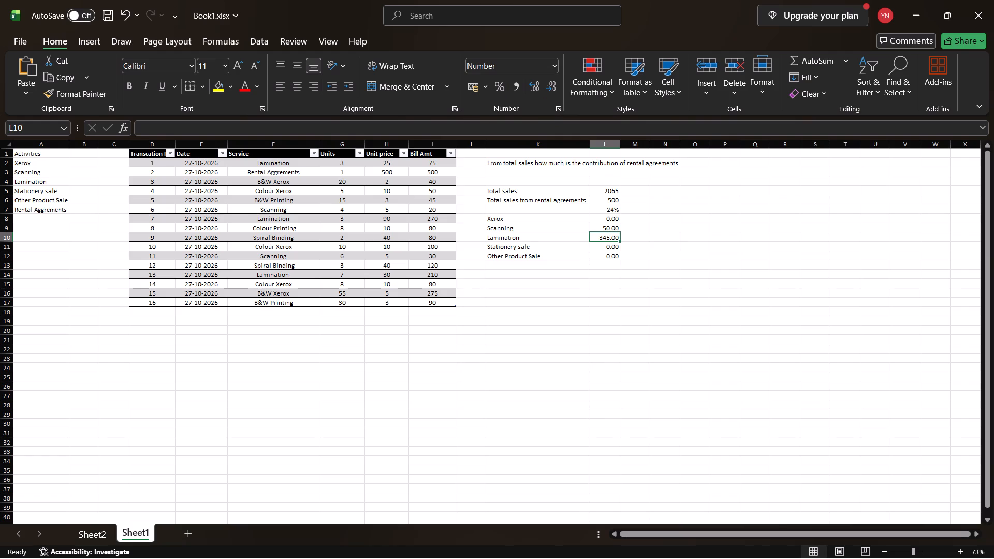
double_click(600, 227)
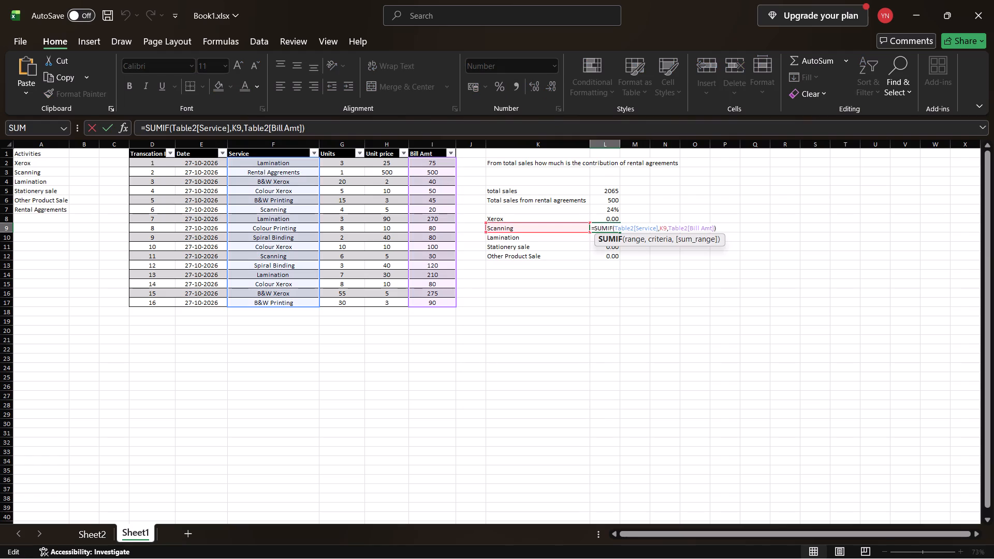
drag(598, 216, 615, 255)
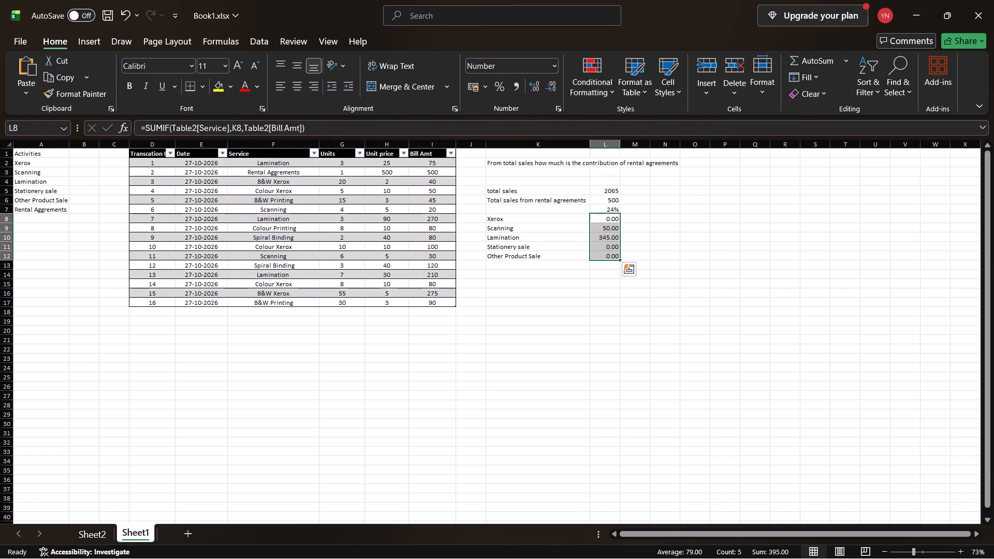
click(552, 69)
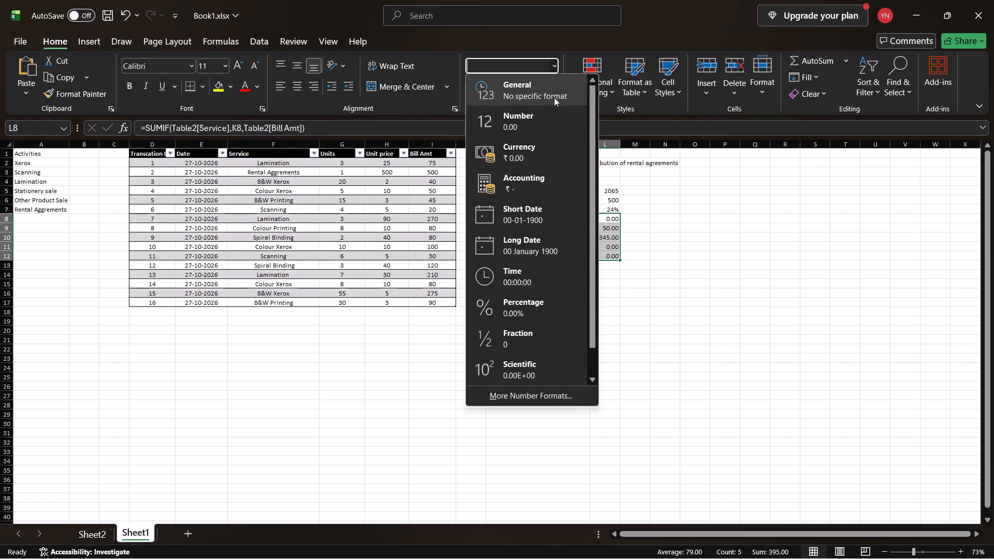
click(556, 113)
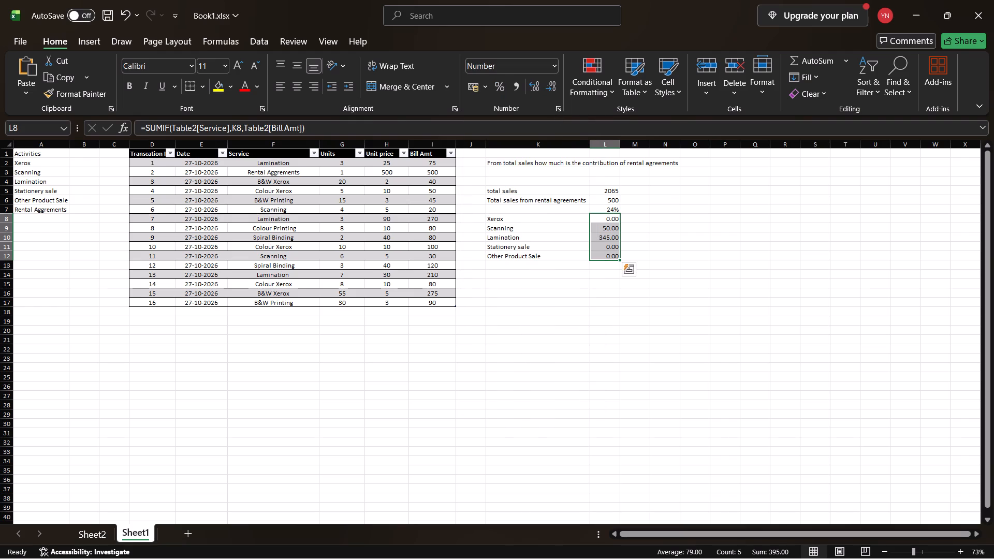
Examine the SUMIF results beside Stationery sale and Other Product Sale in L11 and L12.
click(640, 210)
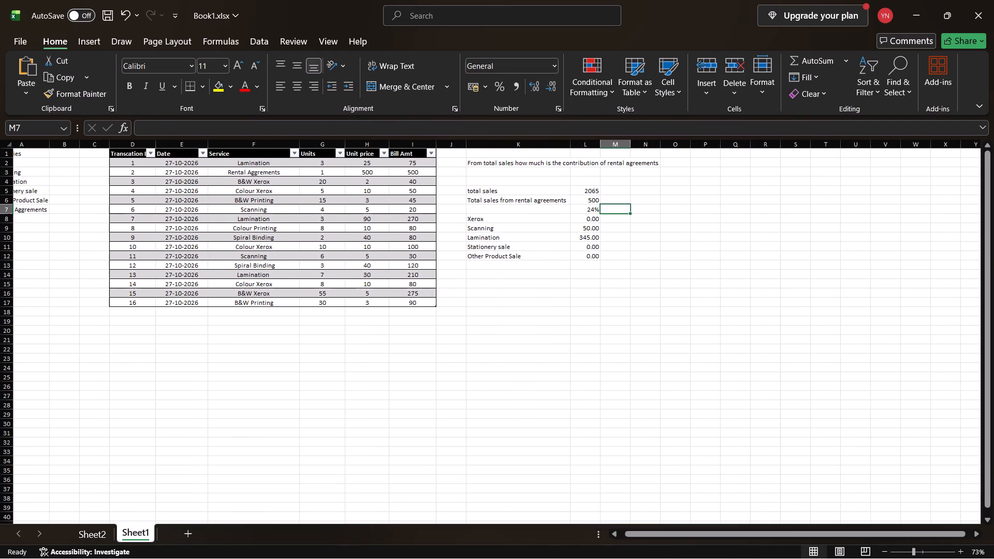
scroll(644, 256, up, 1)
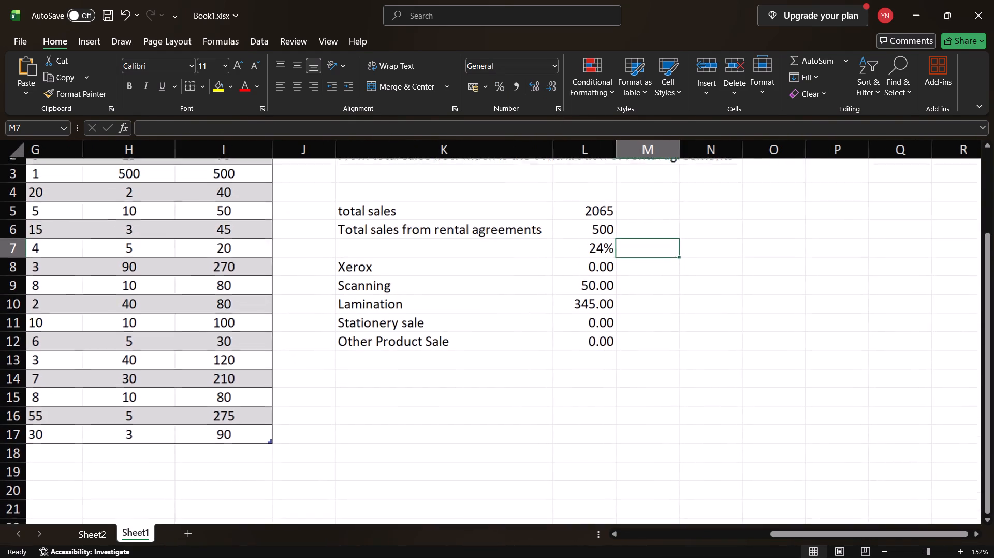
scroll(644, 256, up, 1)
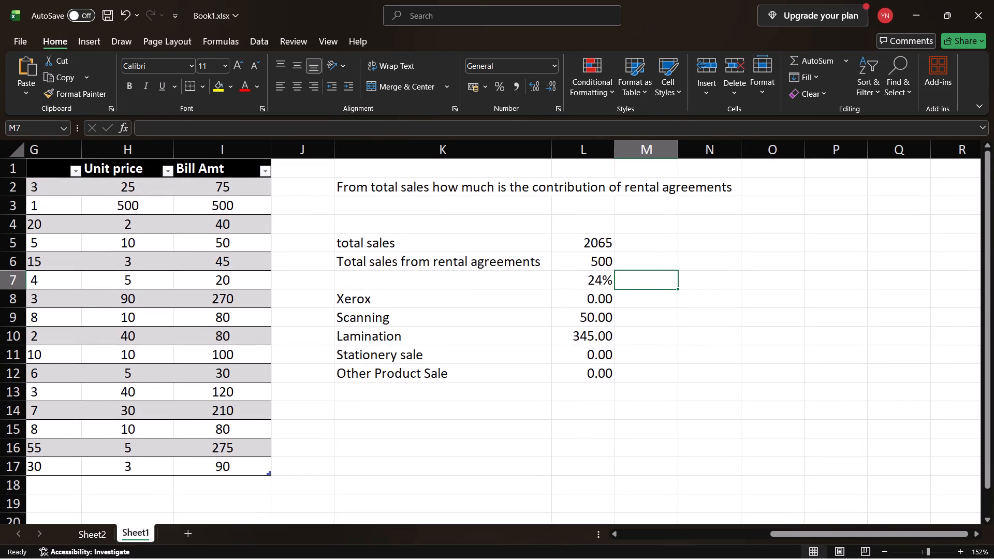
click(581, 362)
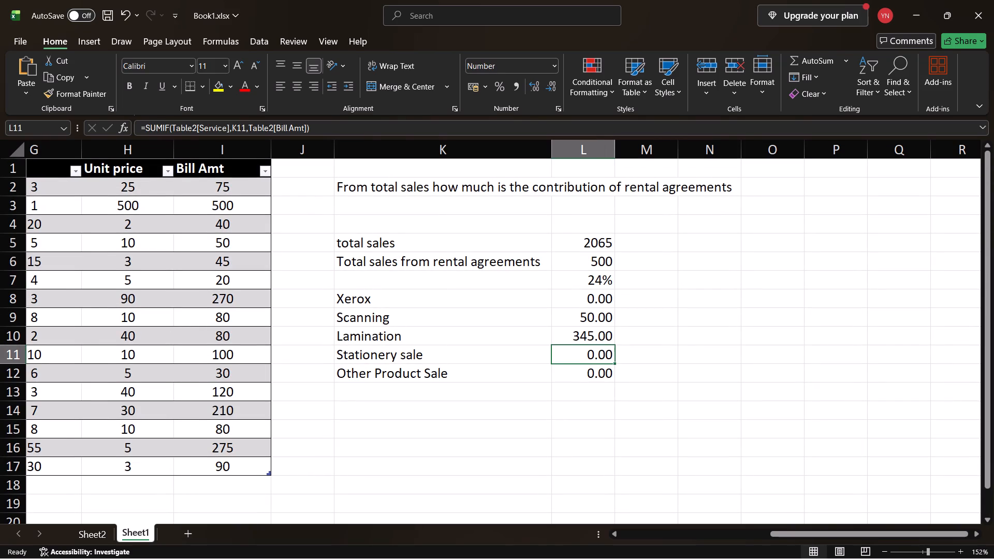
click(586, 379)
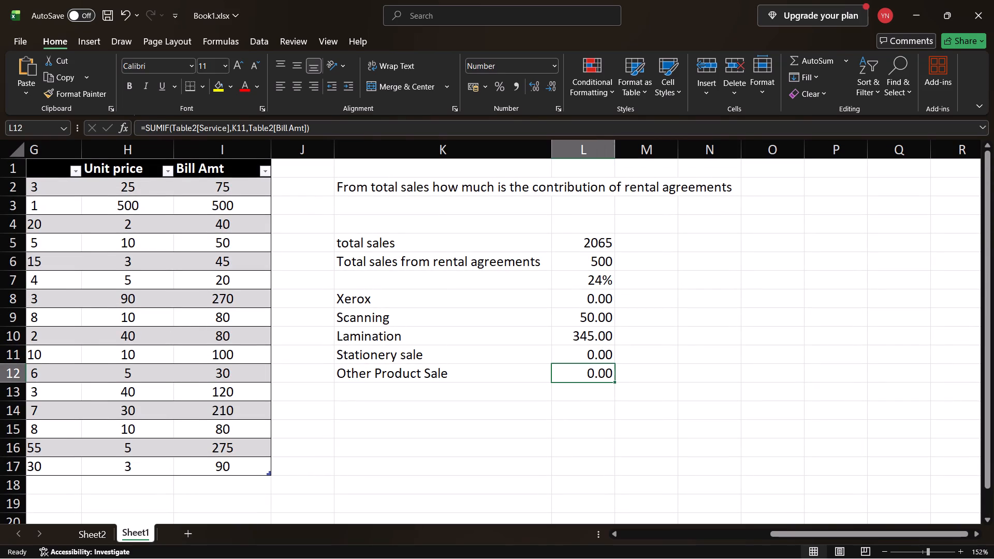
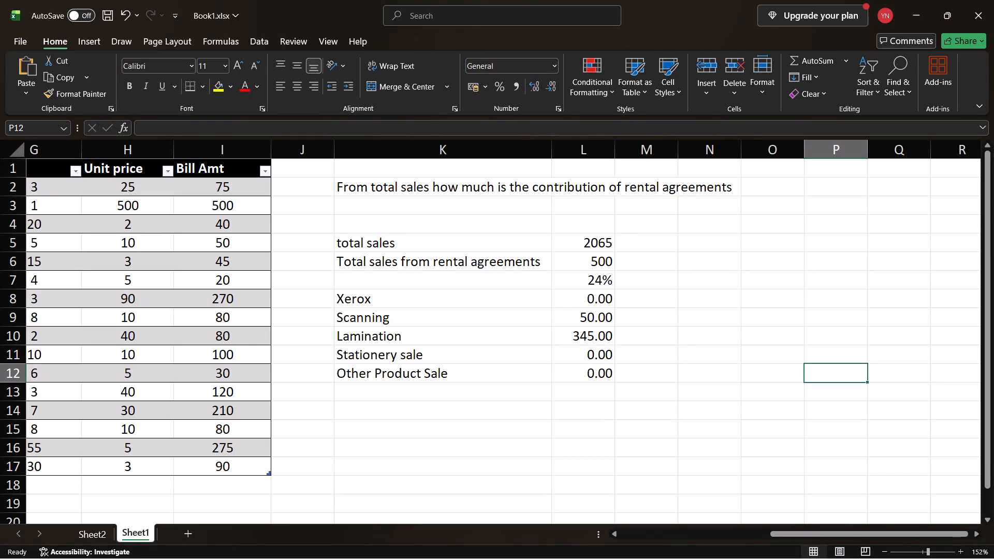
Enter a formula in M8 that divides Xerox's sales in L8 by the total sales in L5.
click(625, 300)
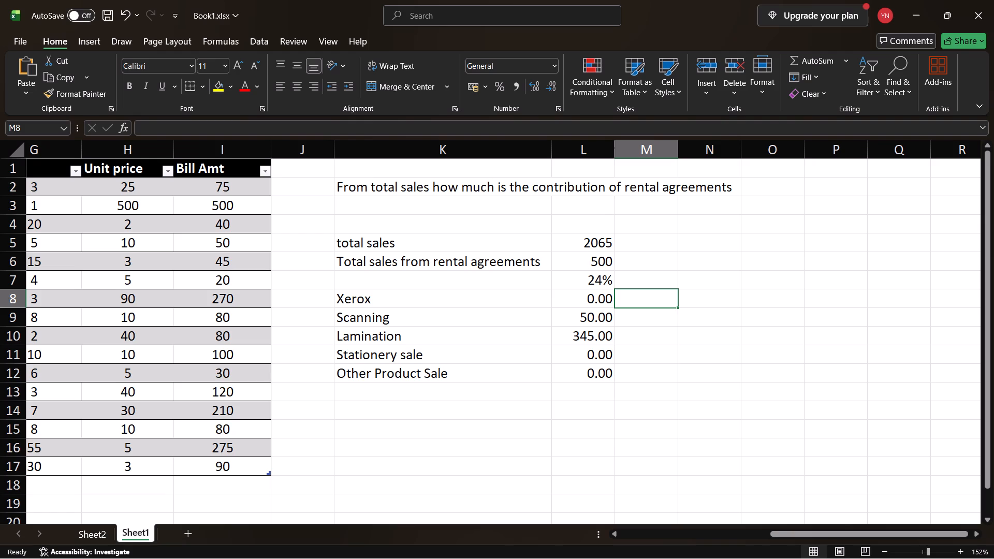
key(equal)
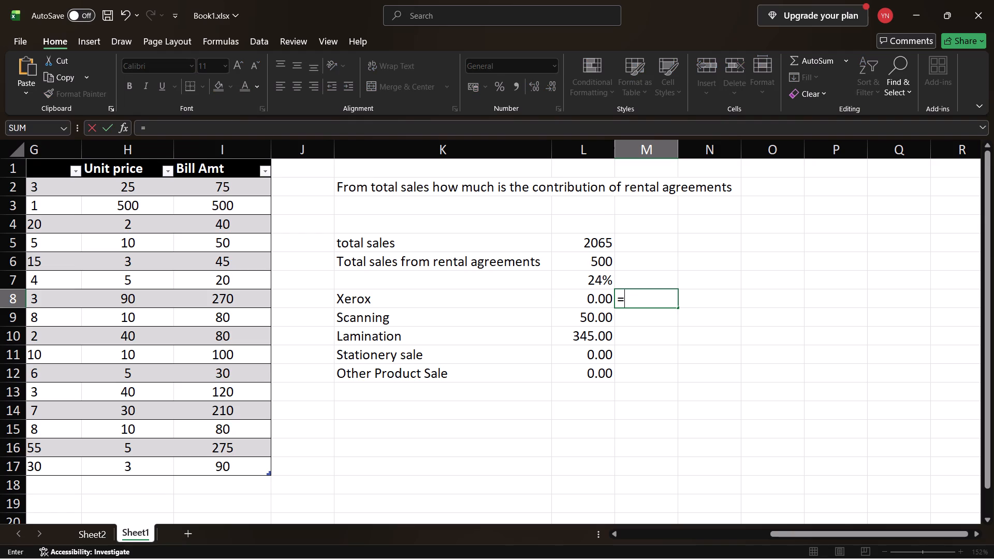
key(9)
key(BackSpace)
key(shift+parenleft)
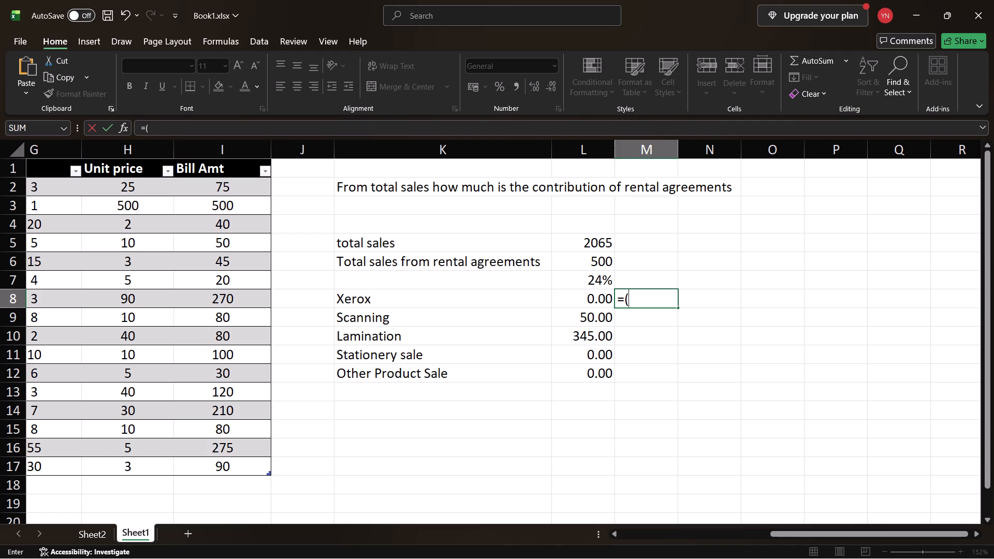
click(591, 298)
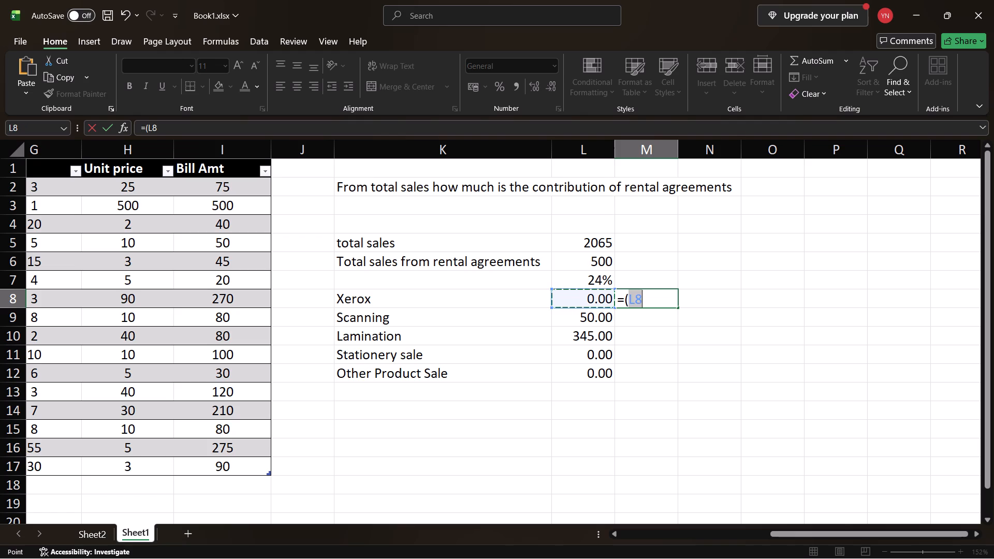
key(slash)
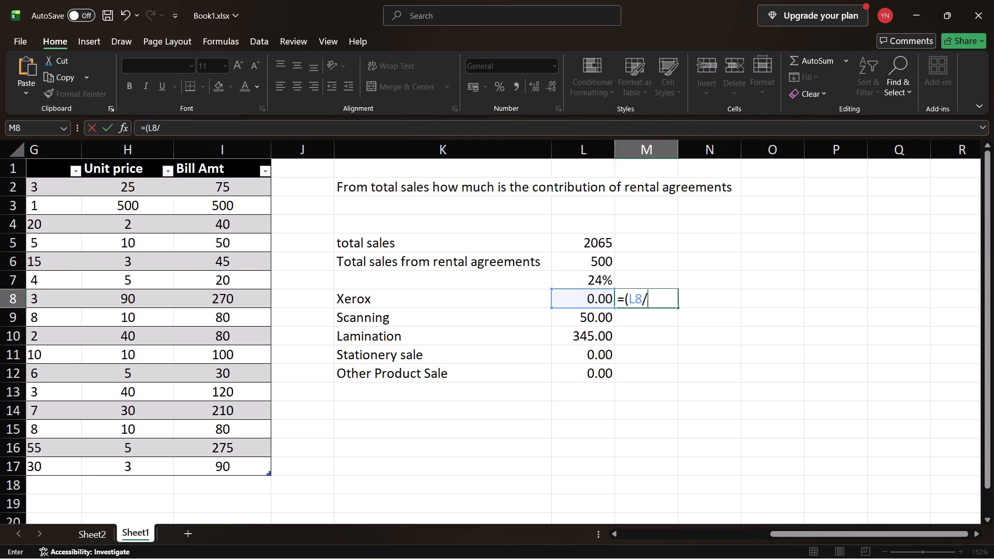
click(593, 241)
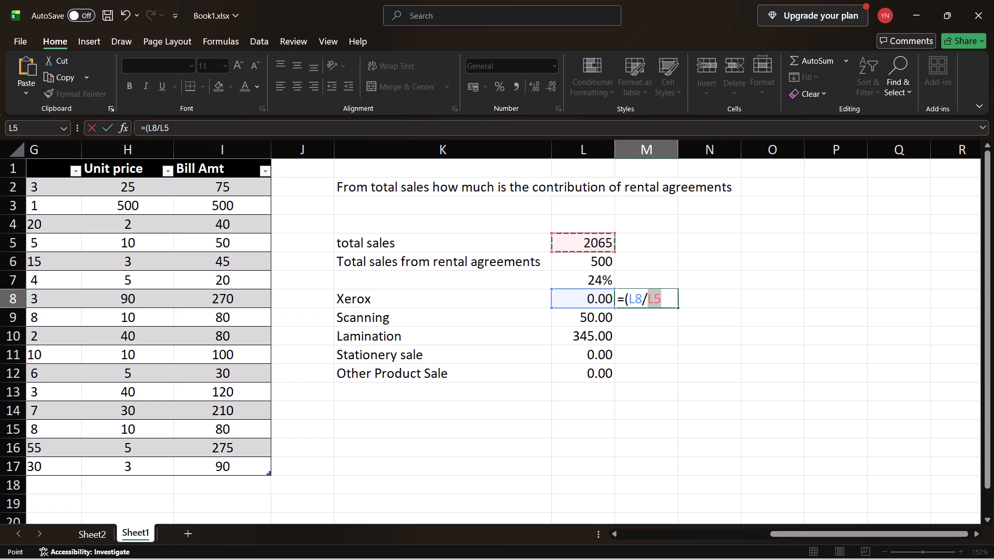
key(0)
key(BackSpace)
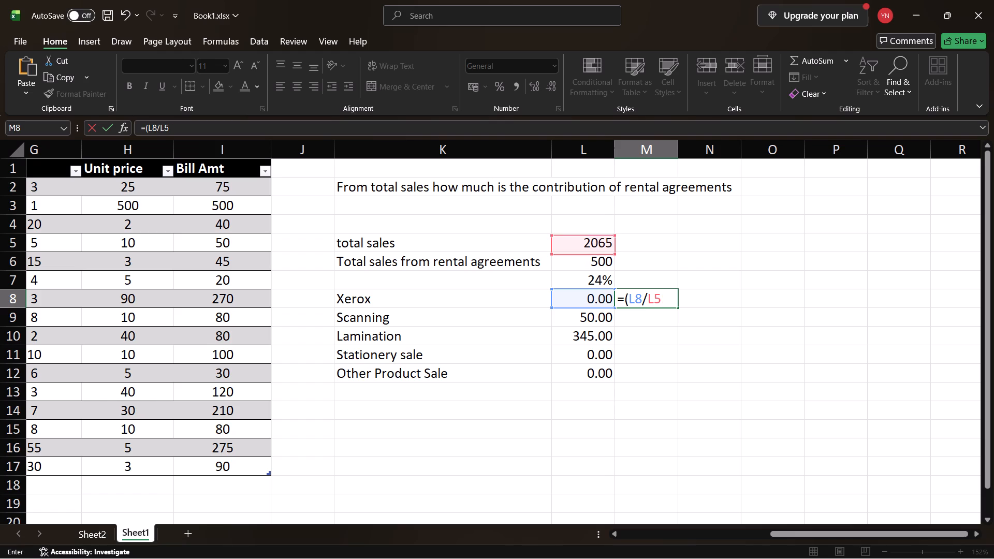
key(shift+parenright)
key(Return)
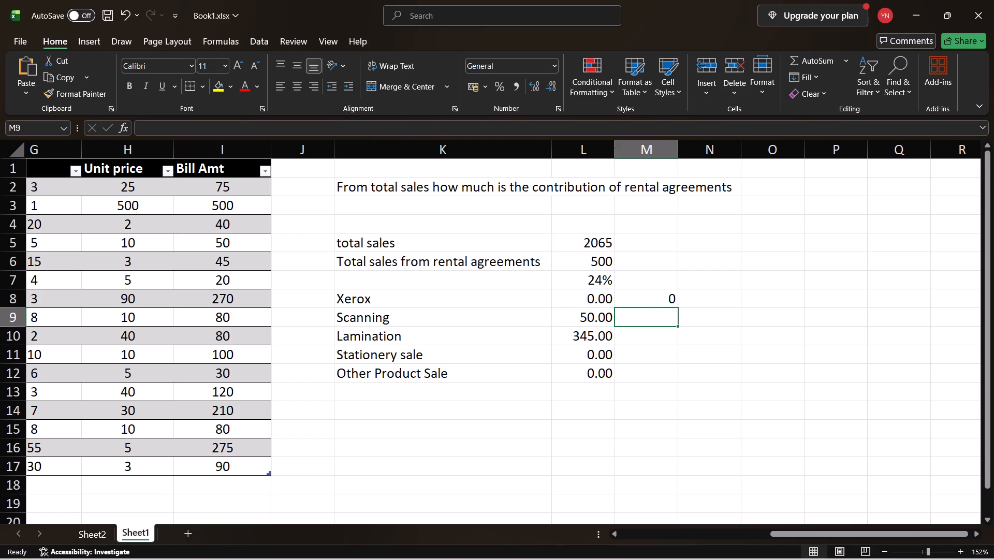
Enter a formula in M9 that divides Scanning's sales in L9 by the total sales in L5.
key(equal)
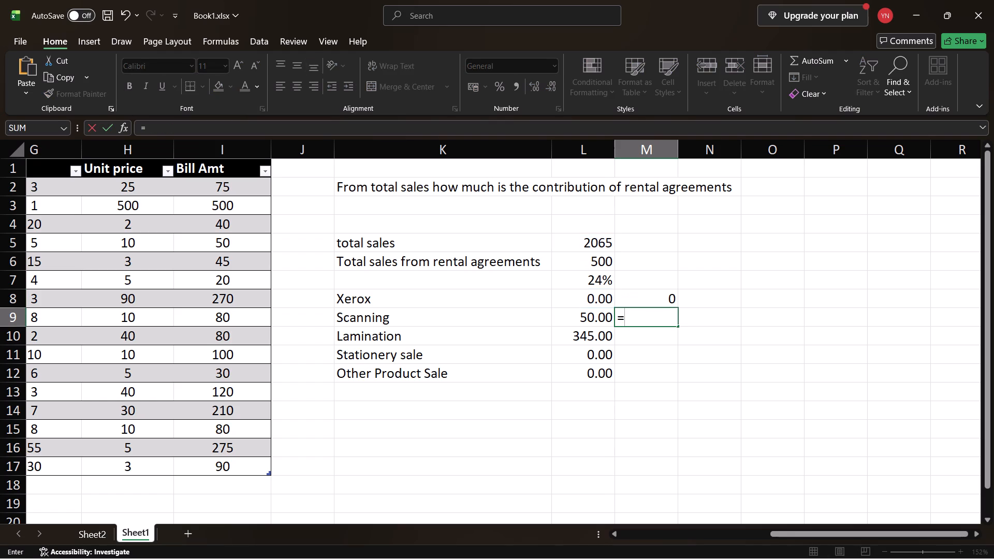
key(shift+parenleft)
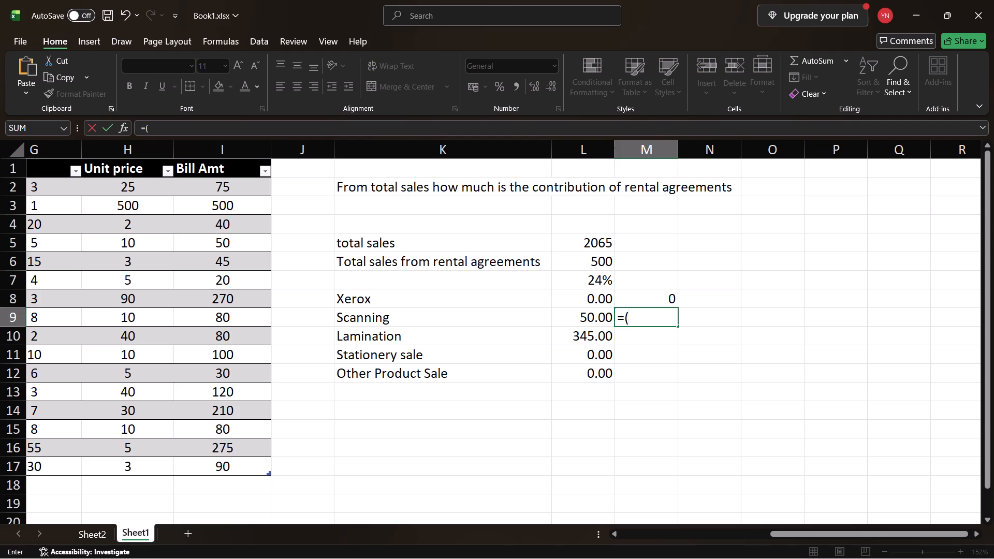
click(576, 318)
key(slash)
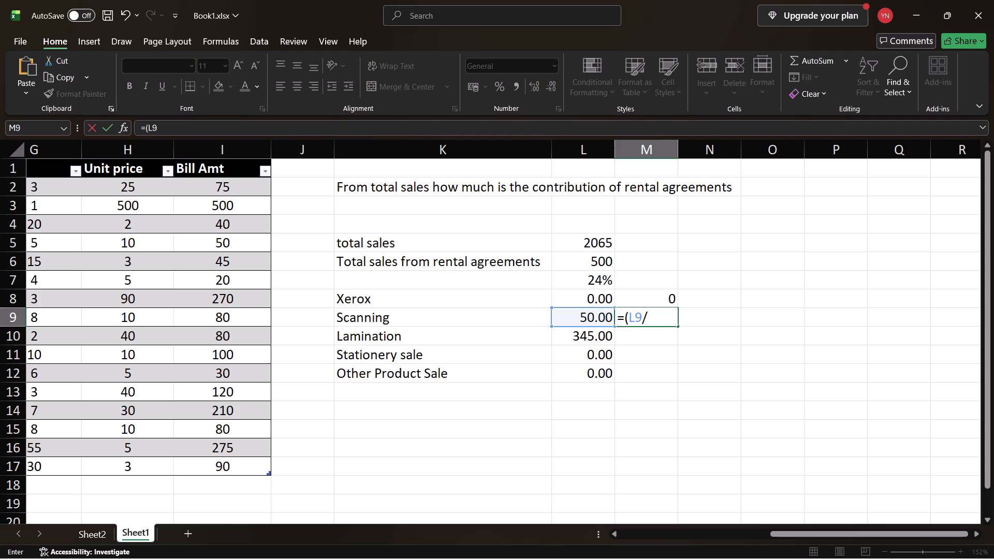
click(605, 247)
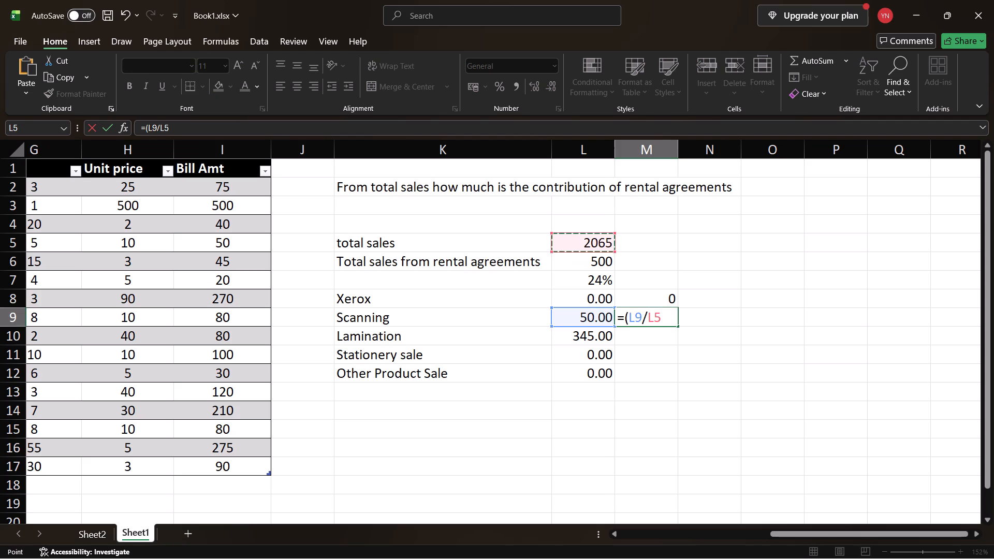
key(shift+parenright)
key(Return)
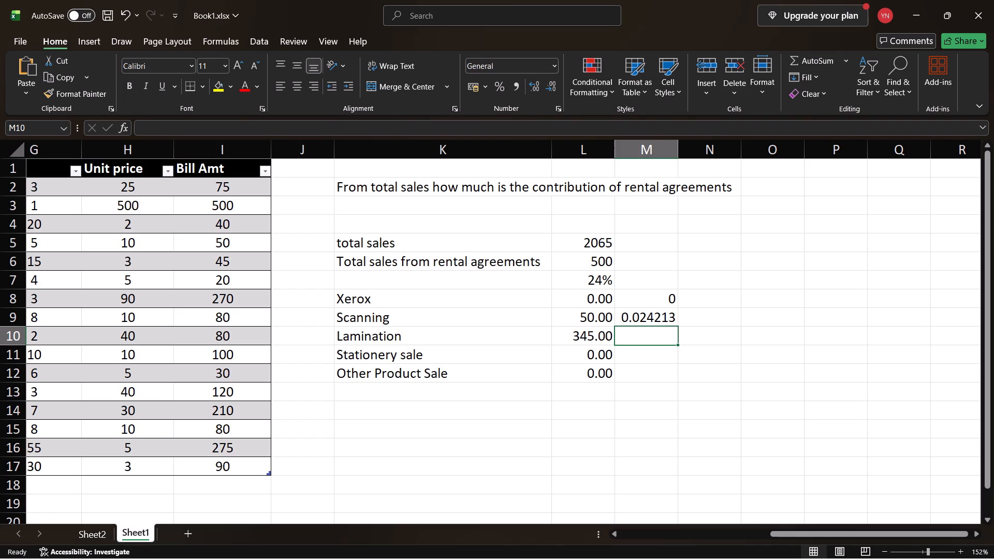
Enter a formula in M10 that divides Lamination's sales in L10 by the total sales in L5.
key(equal)
key(shift+parenleft)
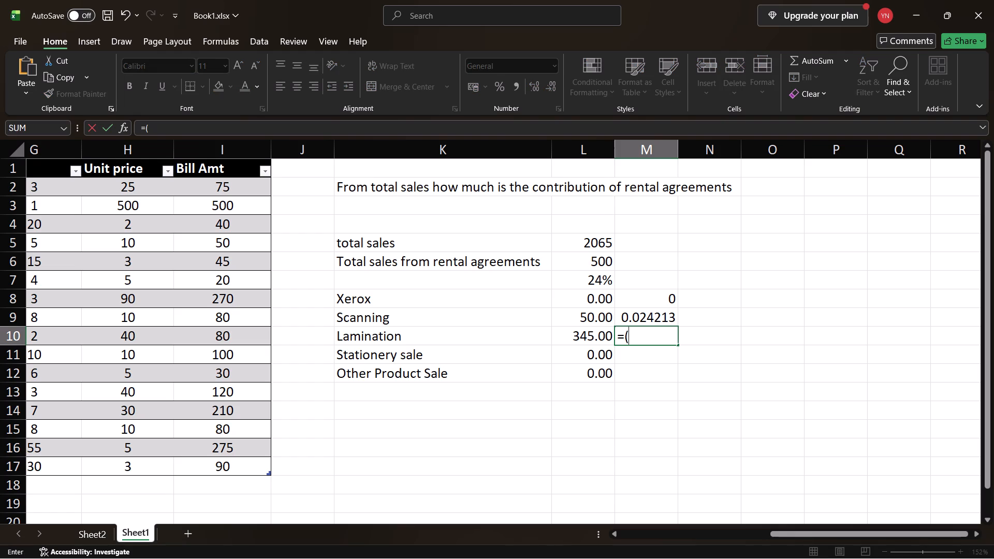
click(580, 329)
key(slash)
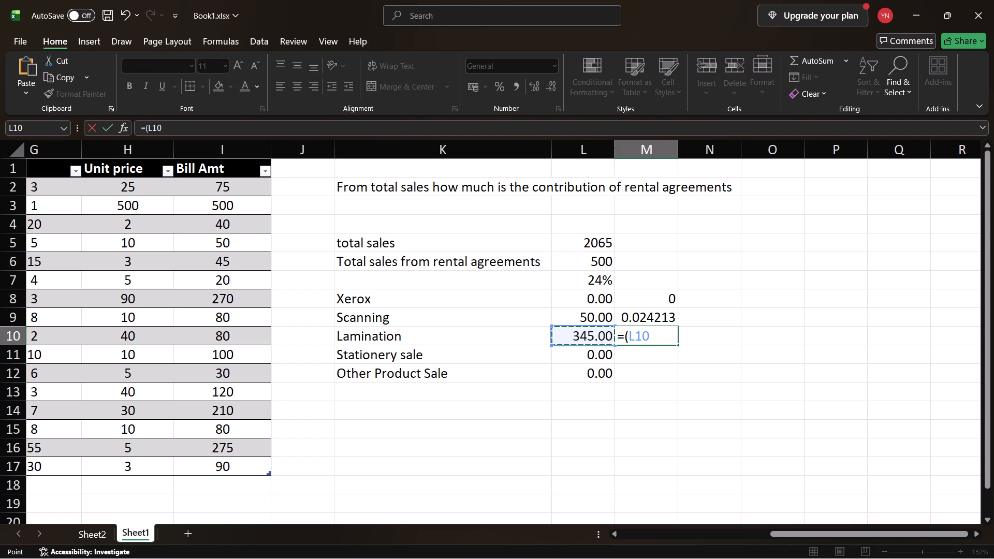
click(597, 249)
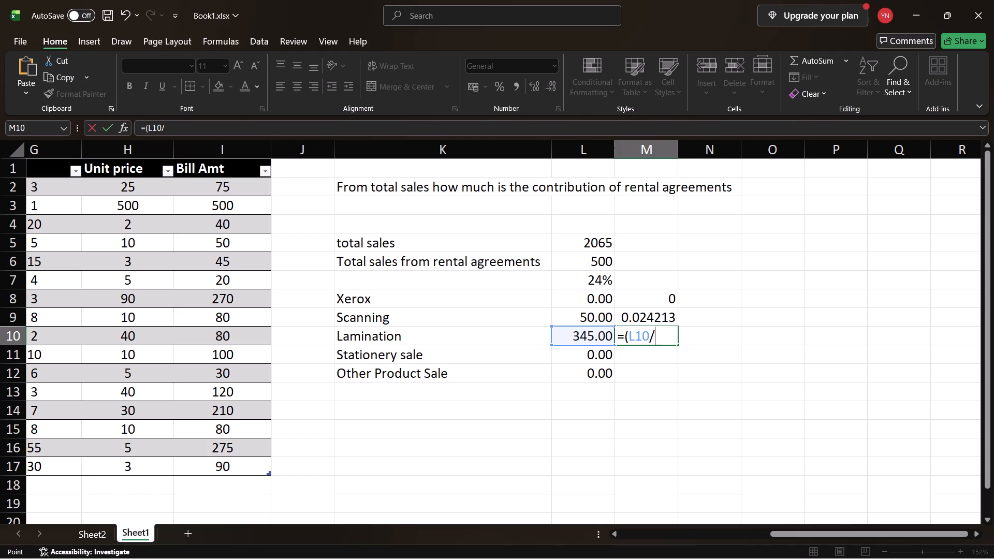
key(shift+parenright)
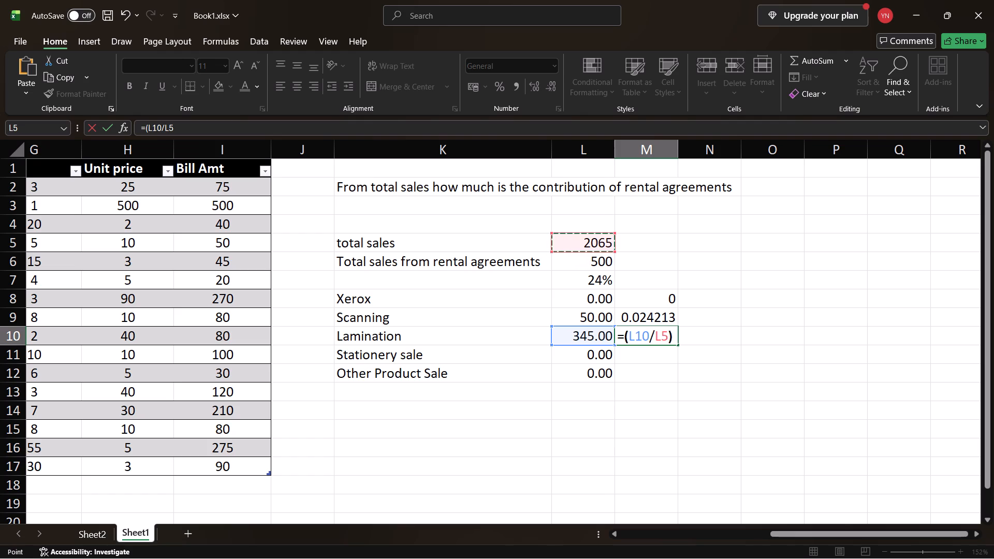
key(Return)
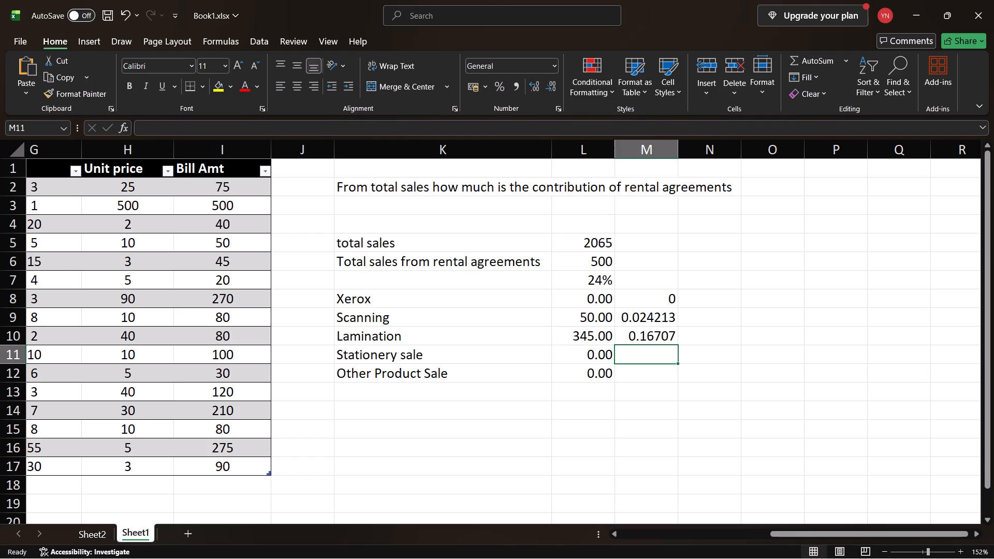
Enter 0 as the contribution of Stationery sale in M11 and of Other Product Sale in M12.
key(Insert)
key(Insert)
key(0)
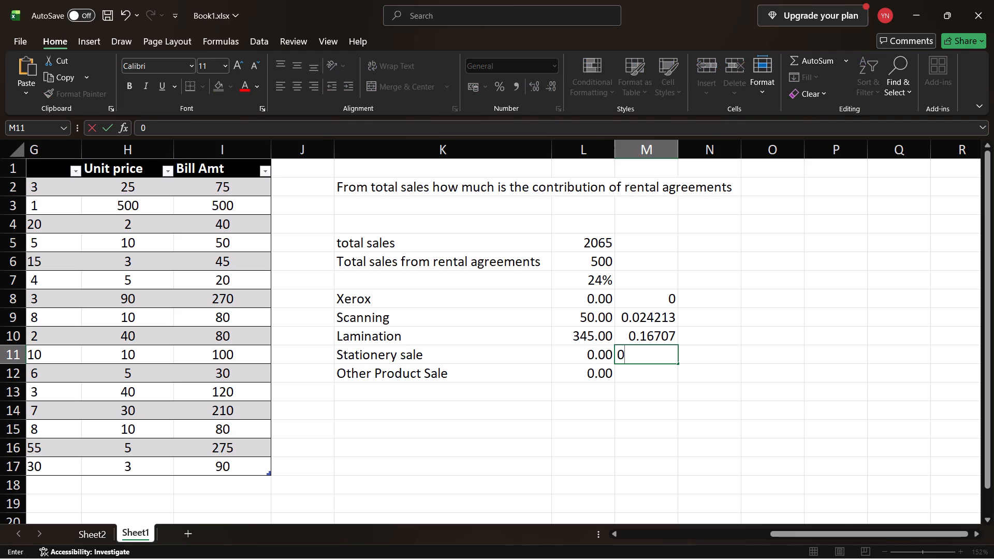
click(673, 378)
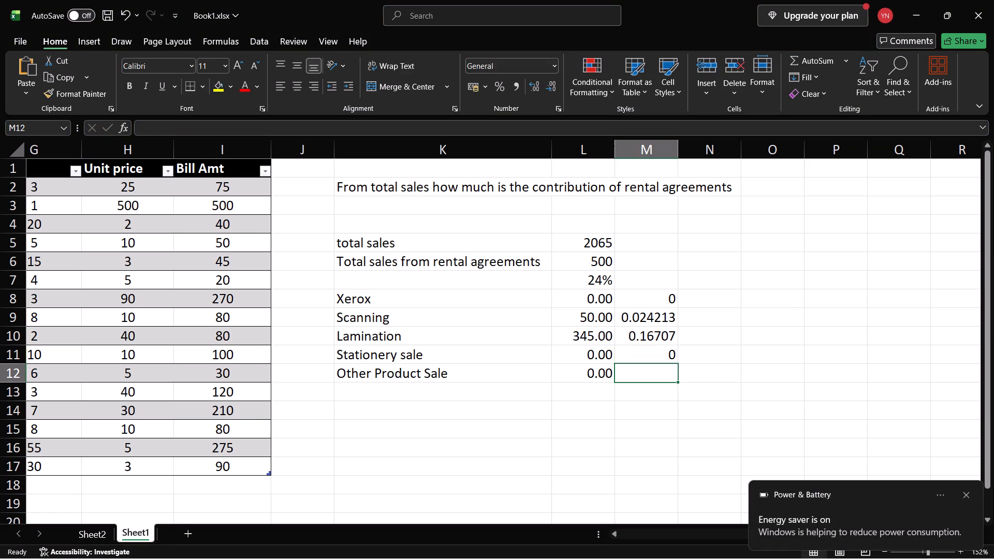
key(0)
click(697, 363)
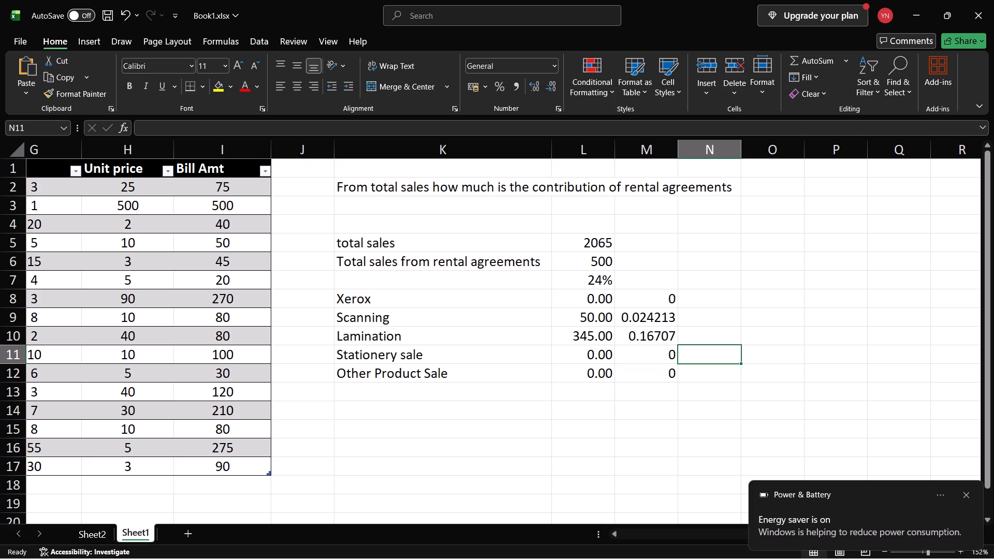
Apply the Percentage format to the activity contributions in M8 through M12.
drag(638, 301, 664, 372)
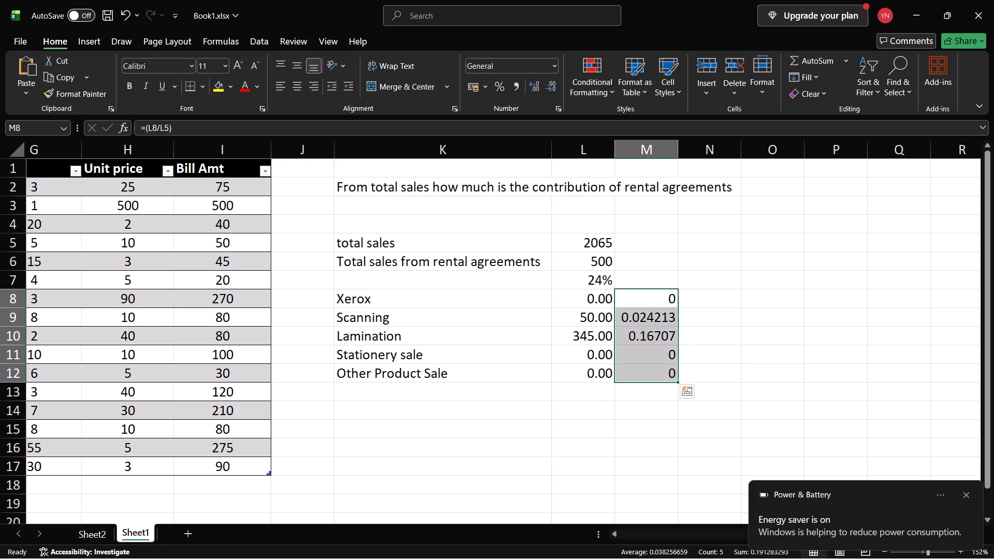
click(558, 61)
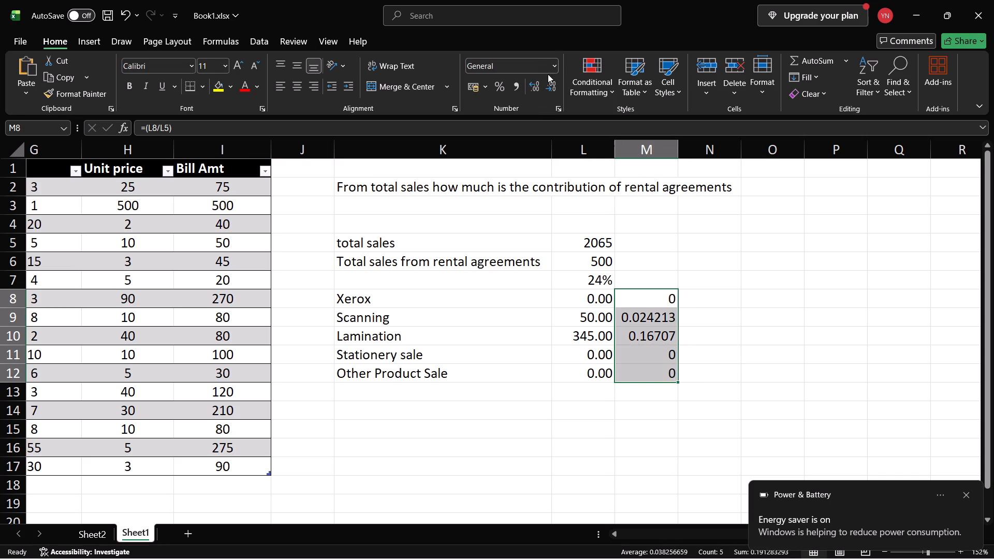
click(552, 64)
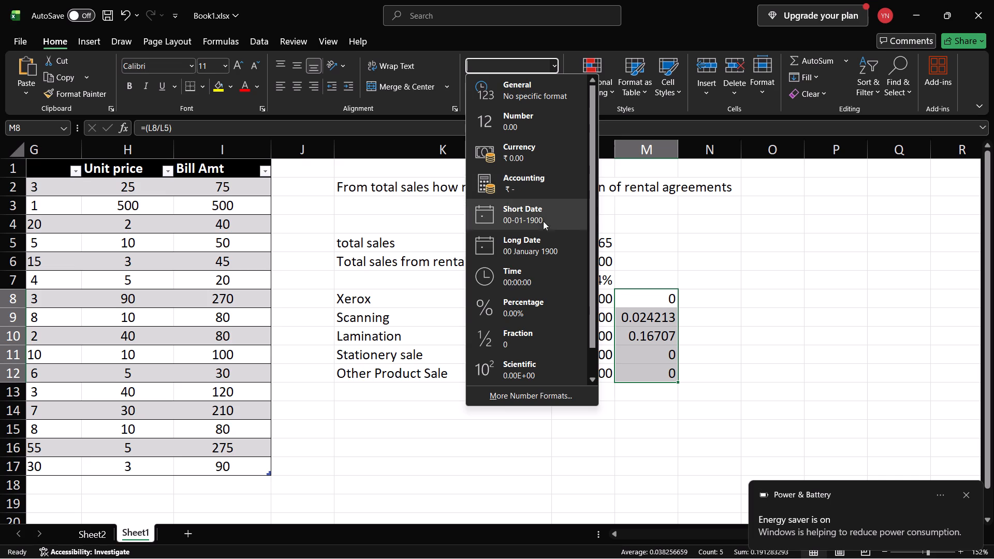
click(551, 308)
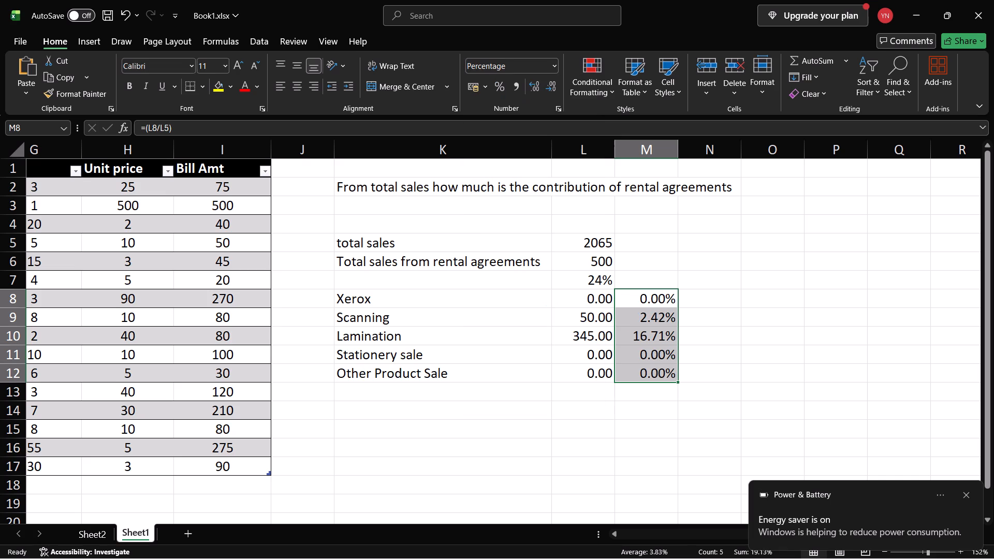
click(774, 129)
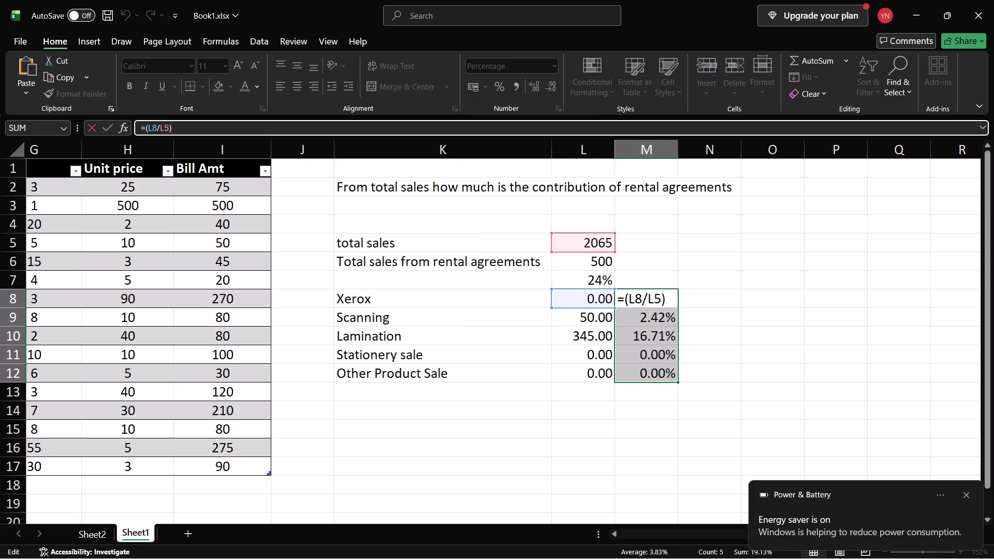
click(776, 104)
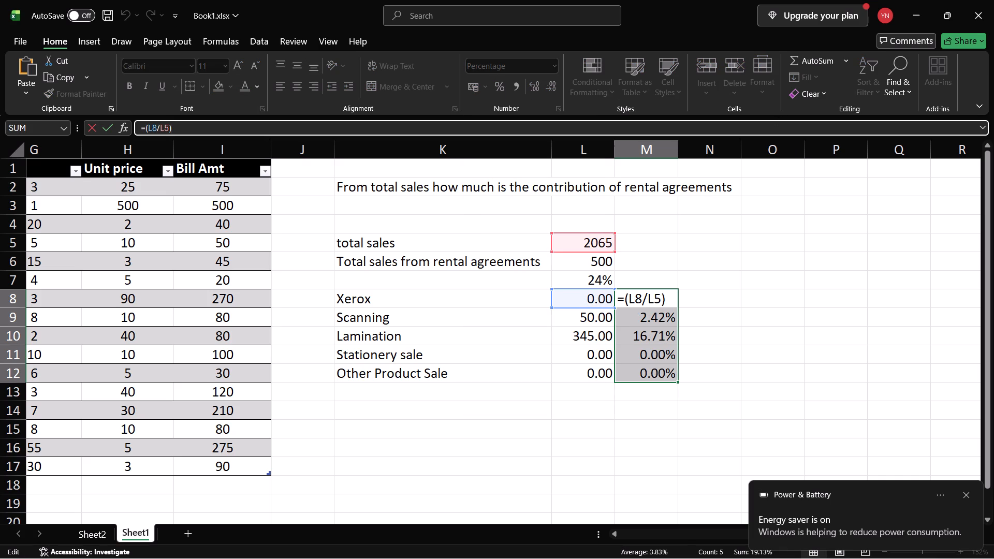
click(782, 121)
click(705, 292)
click(705, 292)
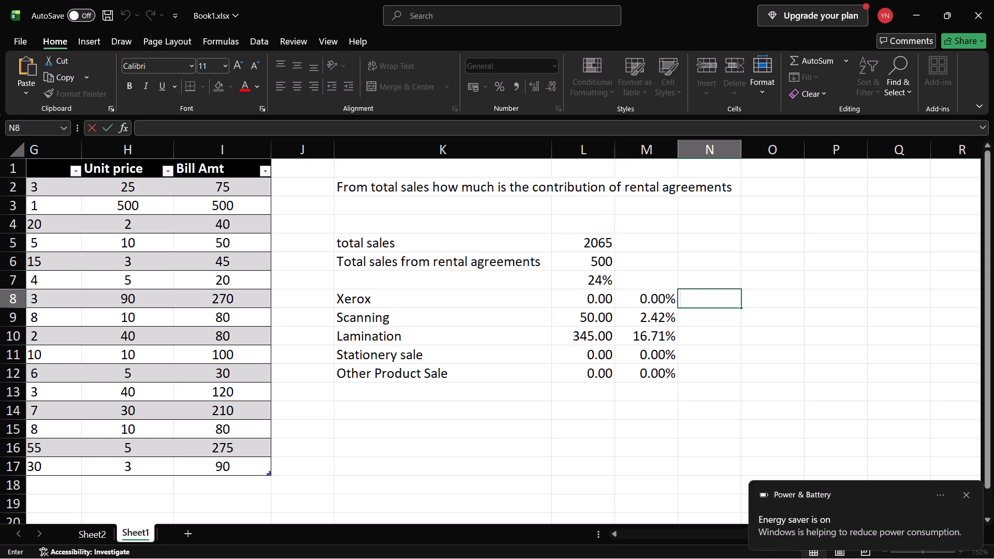